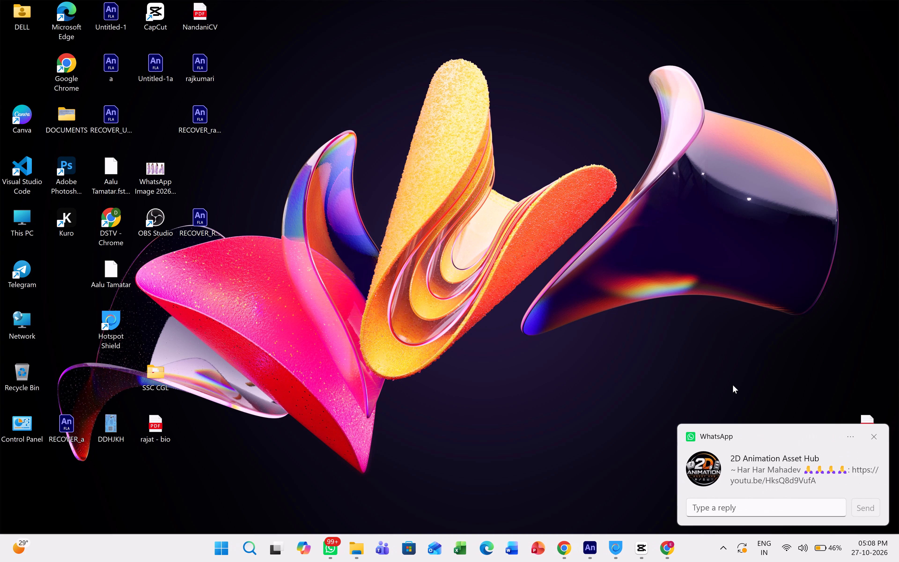
Dismiss the WhatsApp message notification covering the corner of the desktop.
{"action": "left_click", "coordinate": [873, 440]}
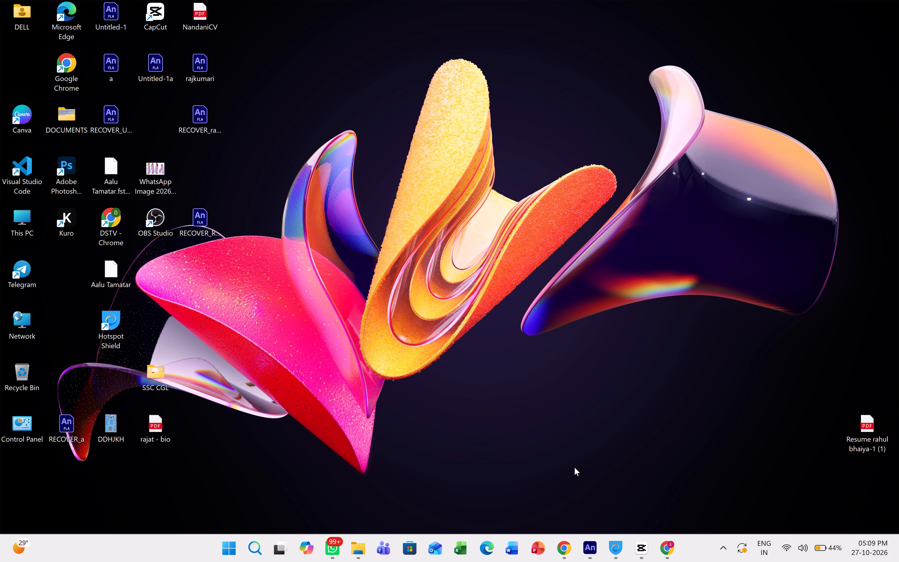
Switch to Animate and move the playhead of Symbol 1 copy 23 to frame 1.
{"action": "left_click", "coordinate": [591, 549]}
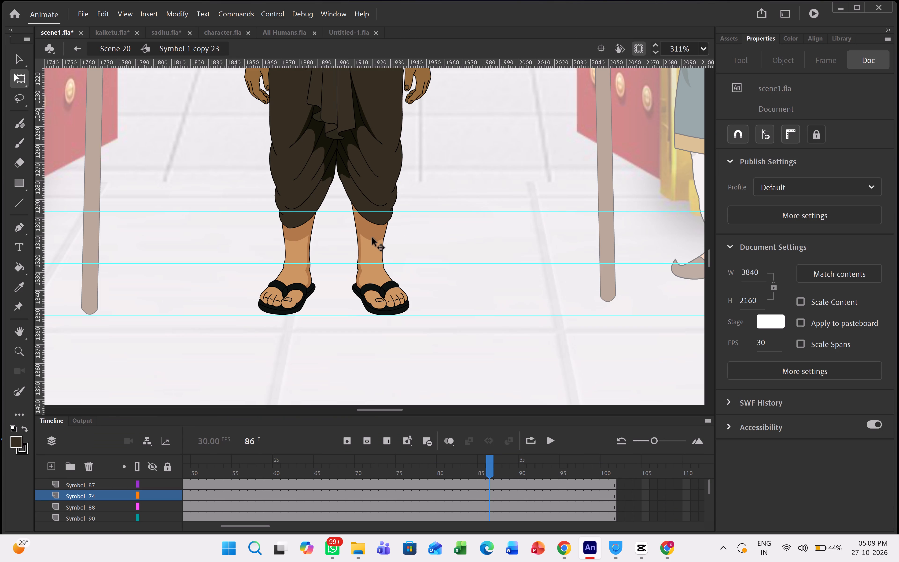
{"action": "scroll", "coordinate": [365, 228], "scroll_direction": "down", "scroll_amount": 4, "text": "ctrl"}
{"action": "scroll", "coordinate": [365, 228], "scroll_direction": "up", "scroll_amount": 1}
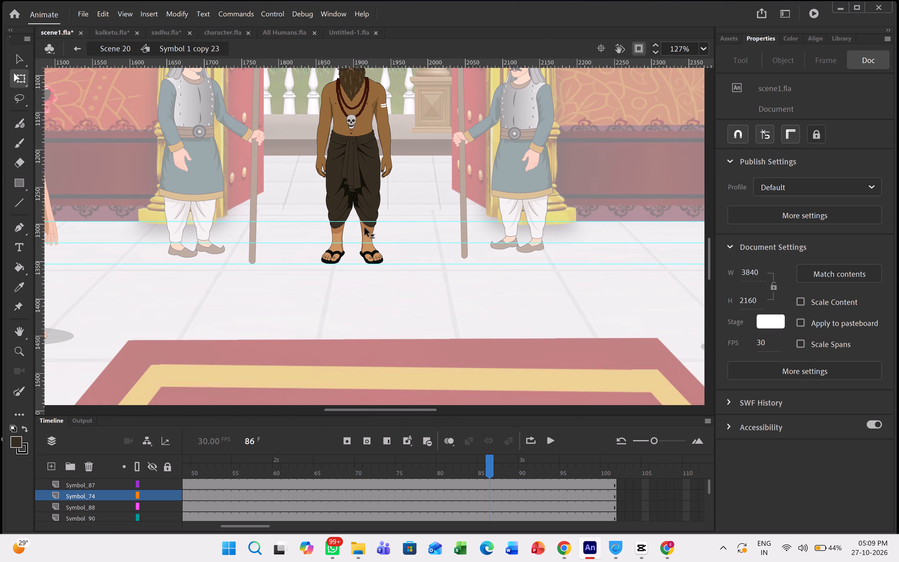
{"action": "scroll", "coordinate": [370, 336], "scroll_direction": "up", "scroll_amount": 1, "text": "ctrl"}
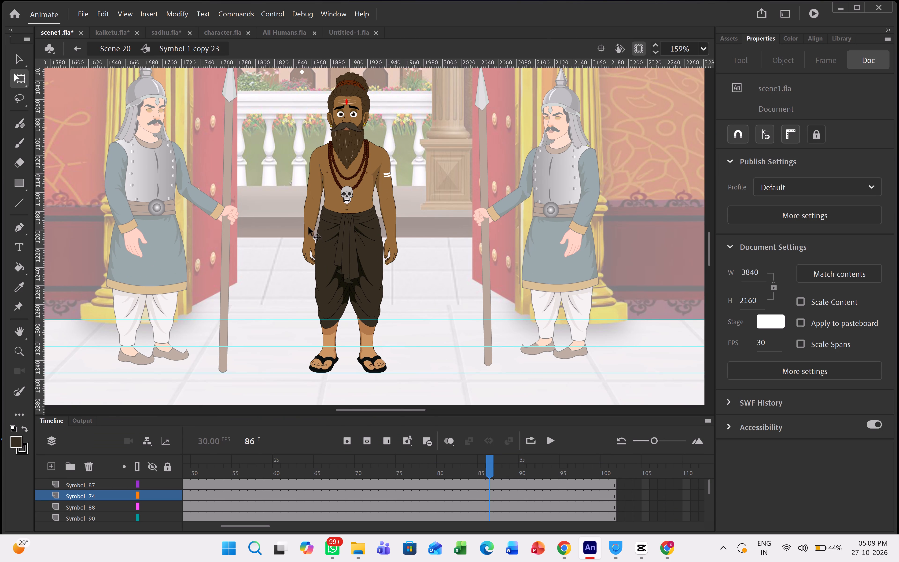
{"action": "left_click_drag", "start_coordinate": [491, 464], "coordinate": [455, 463]}
{"action": "left_click_drag", "start_coordinate": [455, 463], "coordinate": [125, 475]}
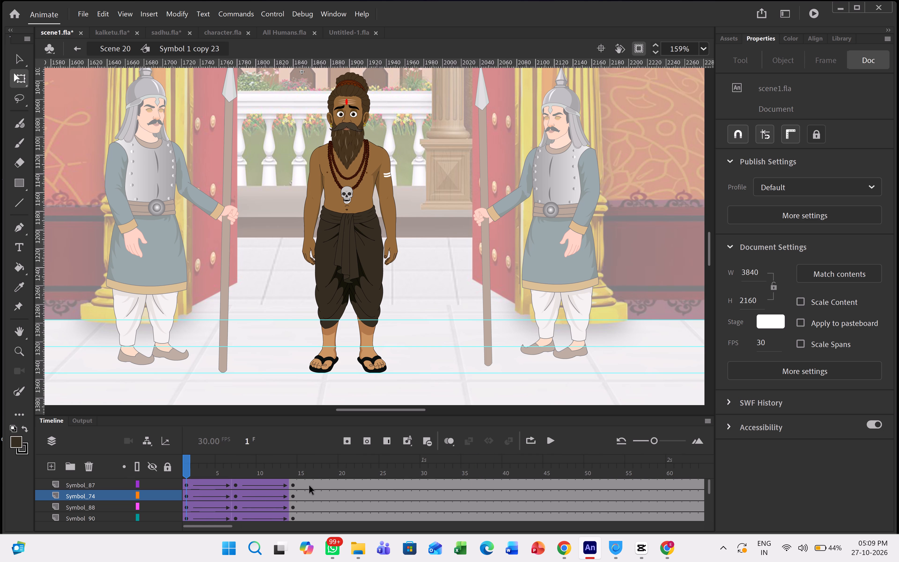
Remove the classic tweens and clear the keyframes across frames 4 to 17 on the character's body-part layers.
{"action": "scroll", "coordinate": [317, 479], "scroll_direction": "up", "scroll_amount": 9}
{"action": "left_click_drag", "start_coordinate": [315, 482], "coordinate": [257, 559]}
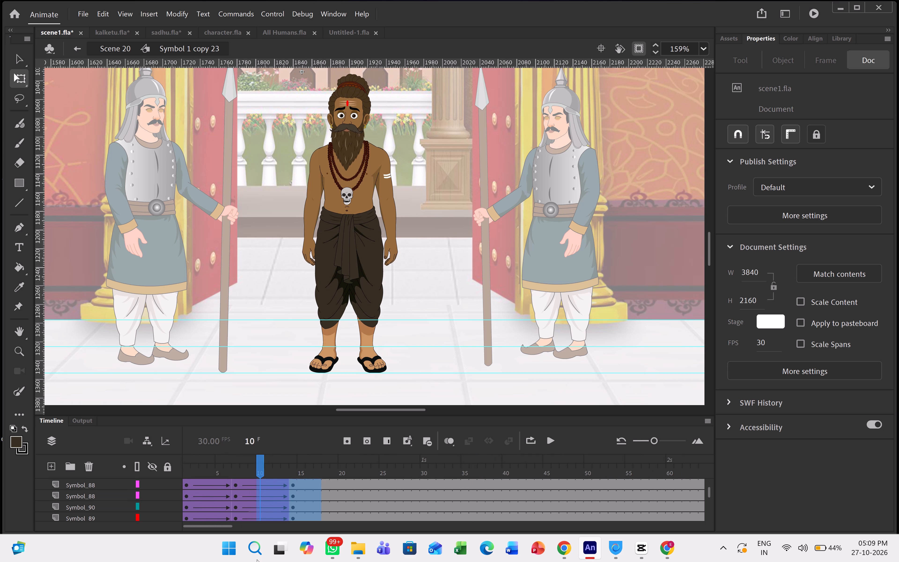
{"action": "left_click_drag", "start_coordinate": [257, 559], "coordinate": [213, 552]}
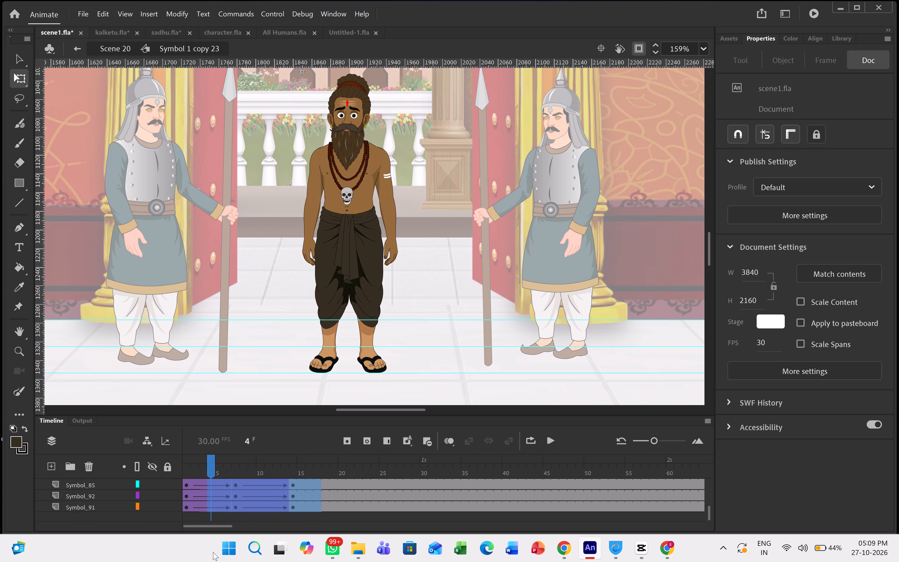
{"action": "left_click_drag", "start_coordinate": [213, 552], "coordinate": [213, 551]}
{"action": "right_click", "coordinate": [227, 504]}
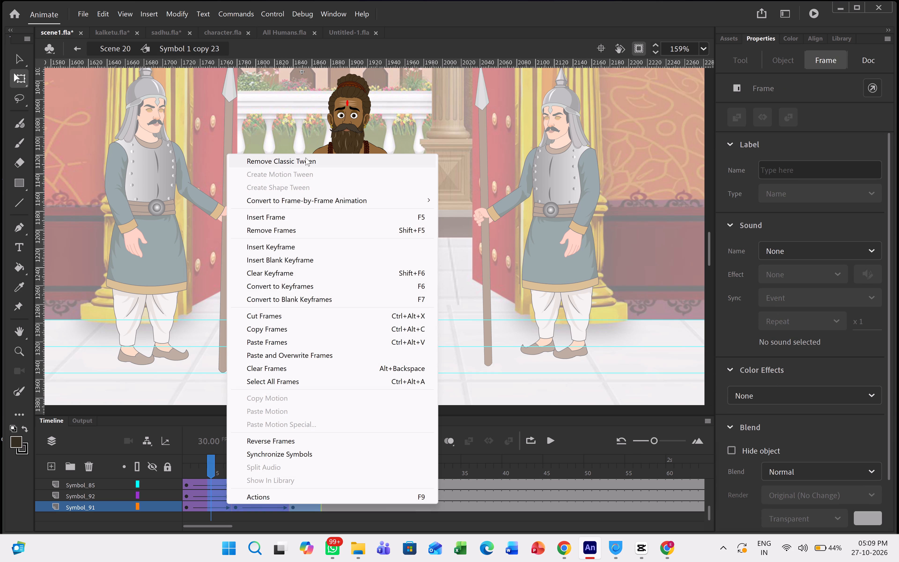
{"action": "left_click", "coordinate": [303, 162]}
{"action": "right_click", "coordinate": [265, 496]}
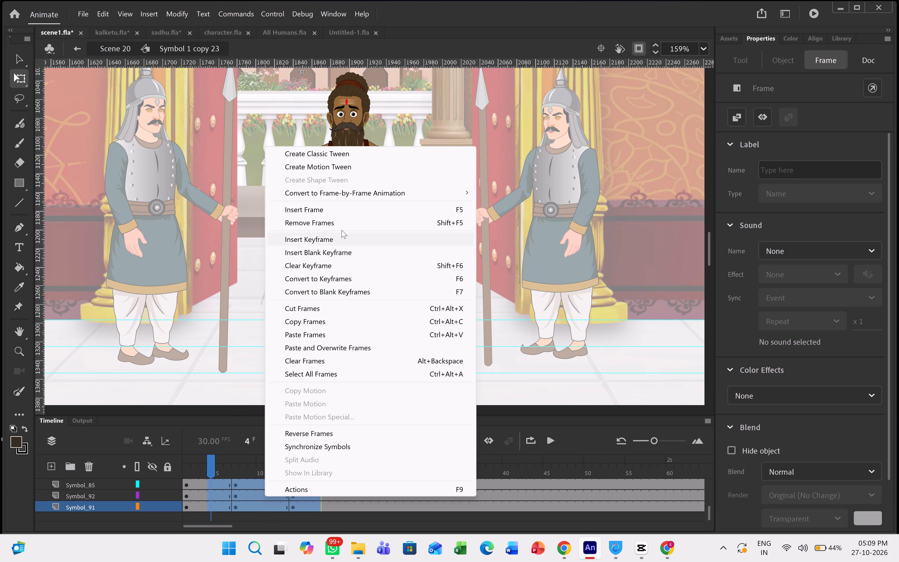
{"action": "left_click", "coordinate": [332, 263]}
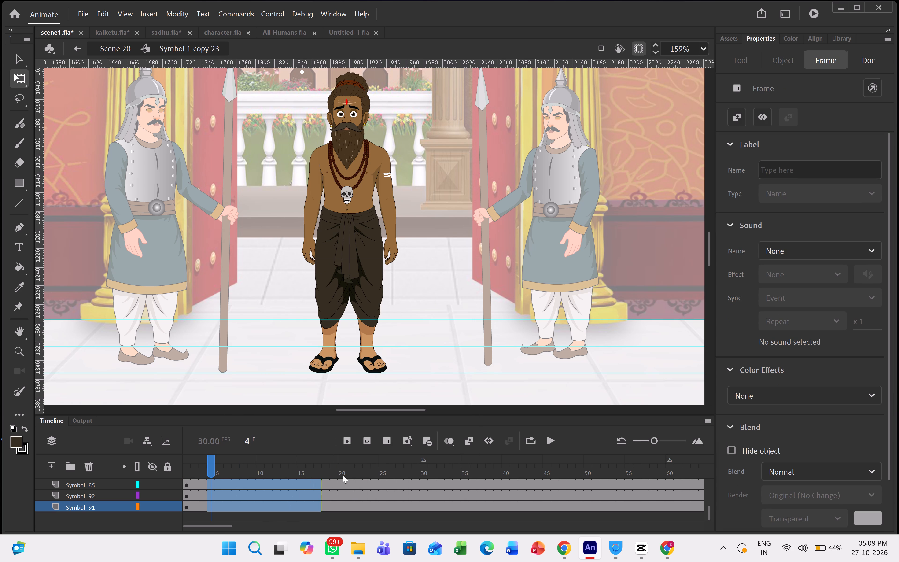
Insert keyframes at frame 20 on all of the character's layers.
{"action": "double_click", "coordinate": [343, 473]}
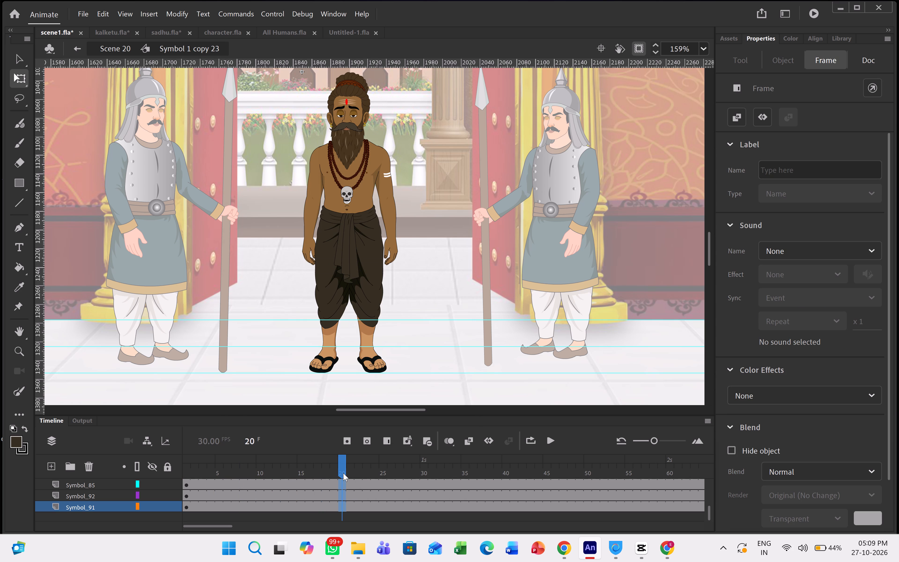
{"action": "key", "text": "F6"}
At frame 1, set the pivot of the bearded man's right leg at the hip and shorten the leg to about 444 px high.
{"action": "left_click_drag", "start_coordinate": [343, 469], "coordinate": [137, 462]}
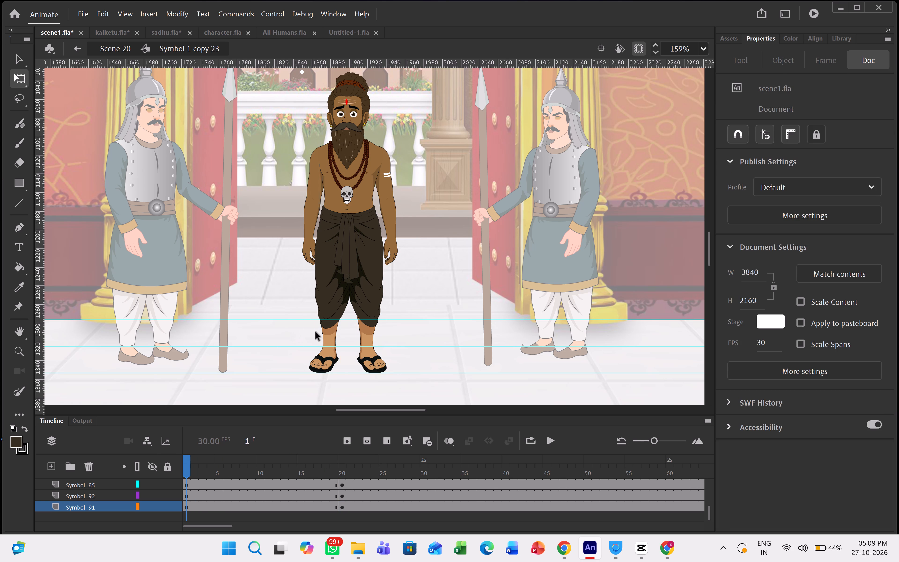
{"action": "left_click", "coordinate": [332, 359]}
{"action": "left_click", "coordinate": [333, 293], "text": "shift"}
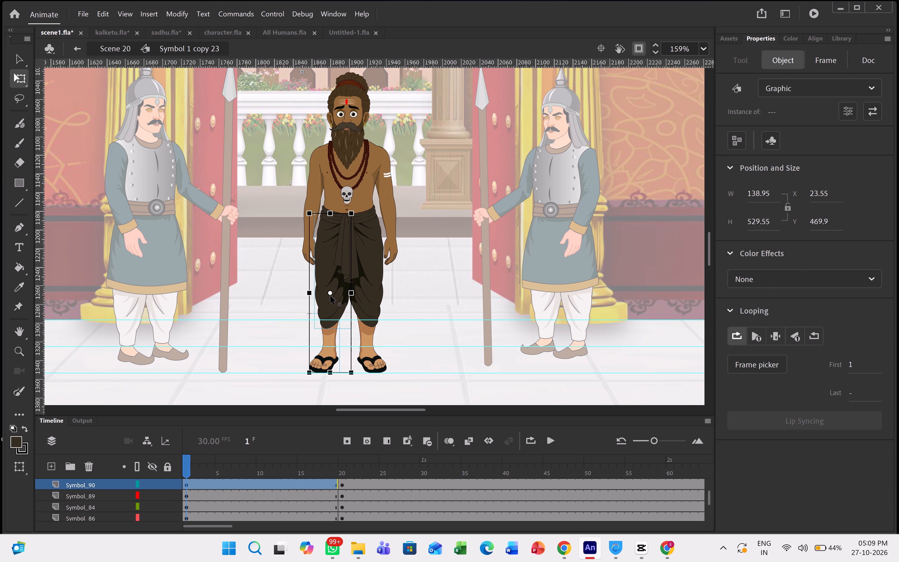
{"action": "left_click_drag", "start_coordinate": [330, 294], "coordinate": [326, 222]}
{"action": "left_click_drag", "start_coordinate": [326, 222], "coordinate": [331, 215]}
{"action": "left_click_drag", "start_coordinate": [332, 372], "coordinate": [334, 346]}
Move the transformation point of the bearded man's right arm up to the shoulder.
{"action": "left_click", "coordinate": [313, 198]}
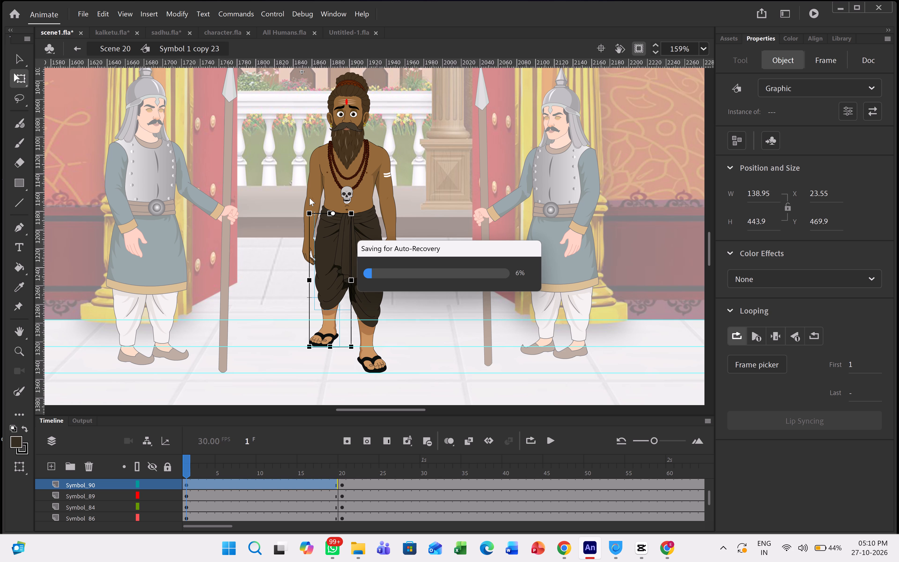
{"action": "left_click", "coordinate": [309, 198]}
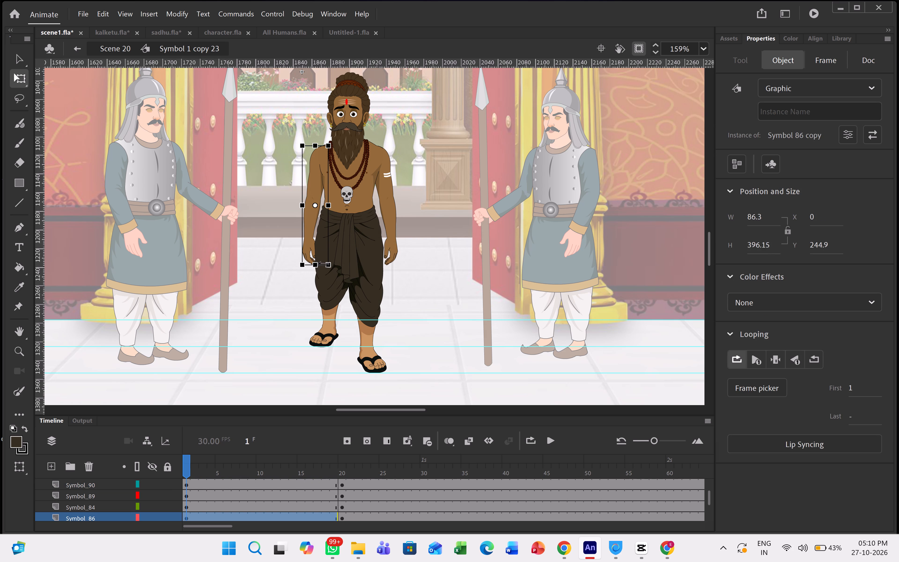
{"action": "left_click_drag", "start_coordinate": [316, 206], "coordinate": [313, 181]}
{"action": "left_click_drag", "start_coordinate": [313, 181], "coordinate": [317, 157]}
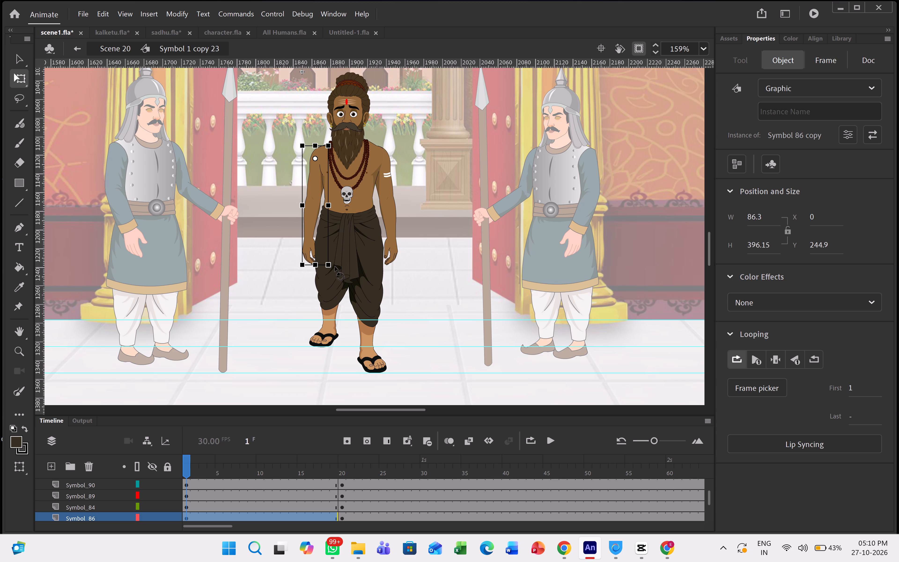
{"action": "left_click", "coordinate": [335, 267]}
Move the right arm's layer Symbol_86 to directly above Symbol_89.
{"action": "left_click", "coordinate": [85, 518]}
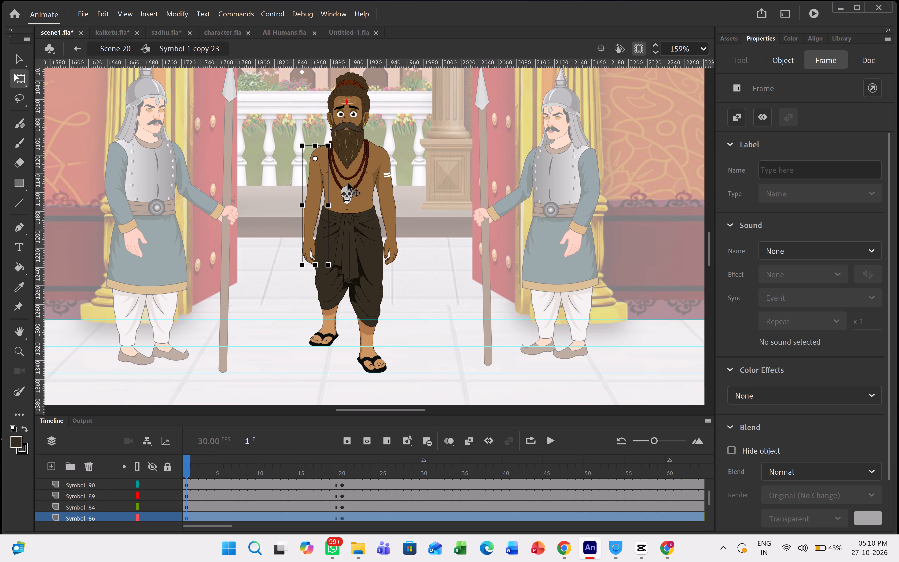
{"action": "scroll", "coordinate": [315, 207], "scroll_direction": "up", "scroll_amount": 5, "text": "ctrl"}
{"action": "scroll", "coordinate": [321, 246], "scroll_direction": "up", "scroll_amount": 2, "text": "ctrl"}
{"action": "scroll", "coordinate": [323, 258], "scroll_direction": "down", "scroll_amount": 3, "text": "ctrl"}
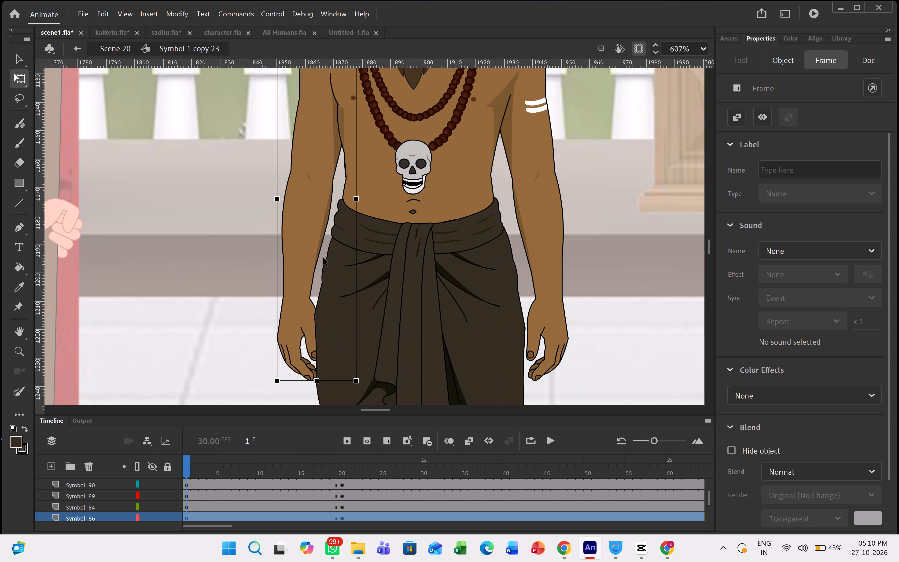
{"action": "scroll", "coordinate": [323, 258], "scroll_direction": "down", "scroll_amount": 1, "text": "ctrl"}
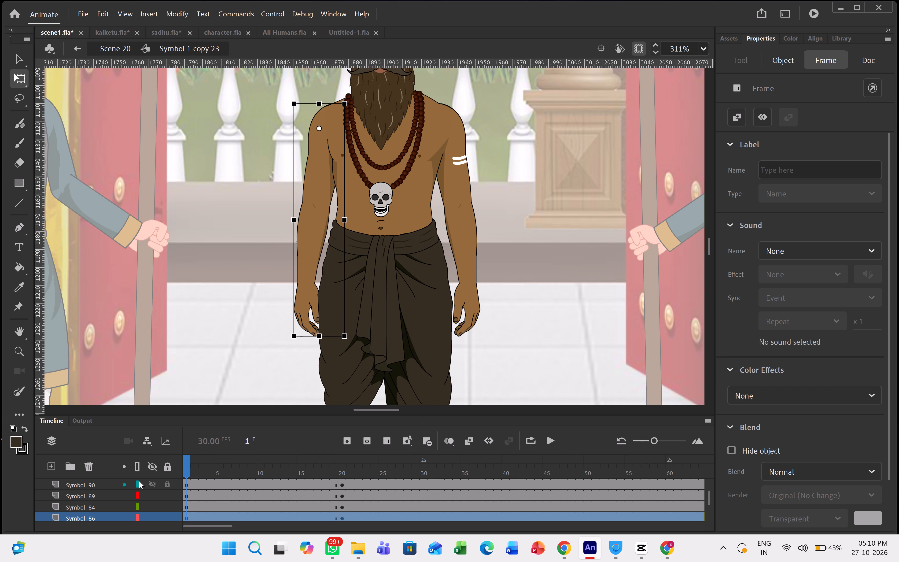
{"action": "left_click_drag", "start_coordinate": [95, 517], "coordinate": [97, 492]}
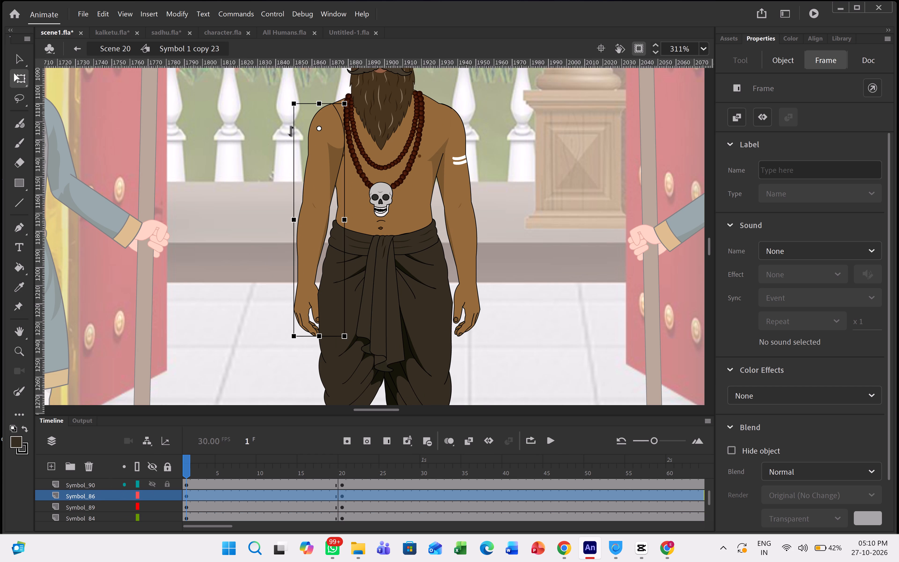
Inside the right arm's symbol, delete the inner outline stroke near the shoulder and return to Symbol 1 copy 23.
{"action": "double_click", "coordinate": [334, 136]}
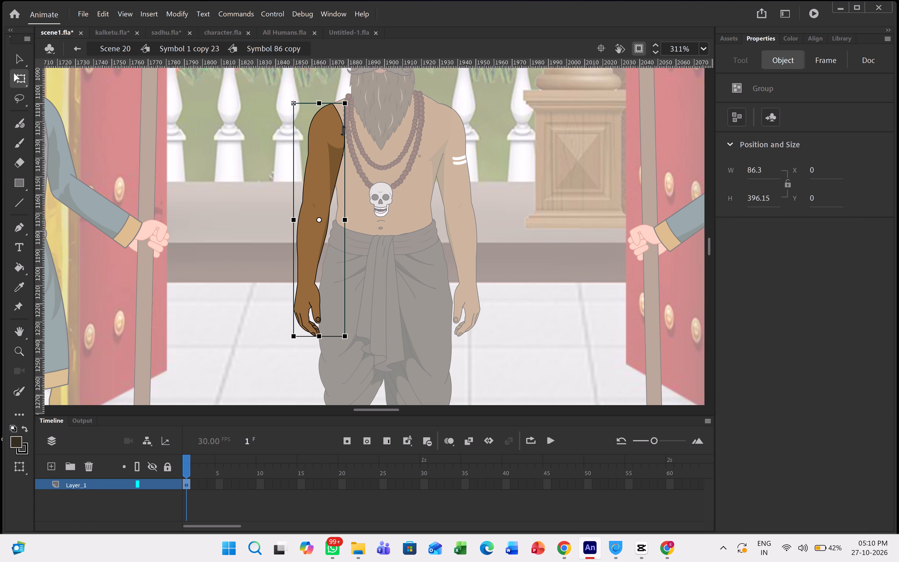
{"action": "triple_click", "coordinate": [336, 132]}
{"action": "scroll", "coordinate": [336, 132], "scroll_direction": "up", "scroll_amount": 9, "text": "ctrl"}
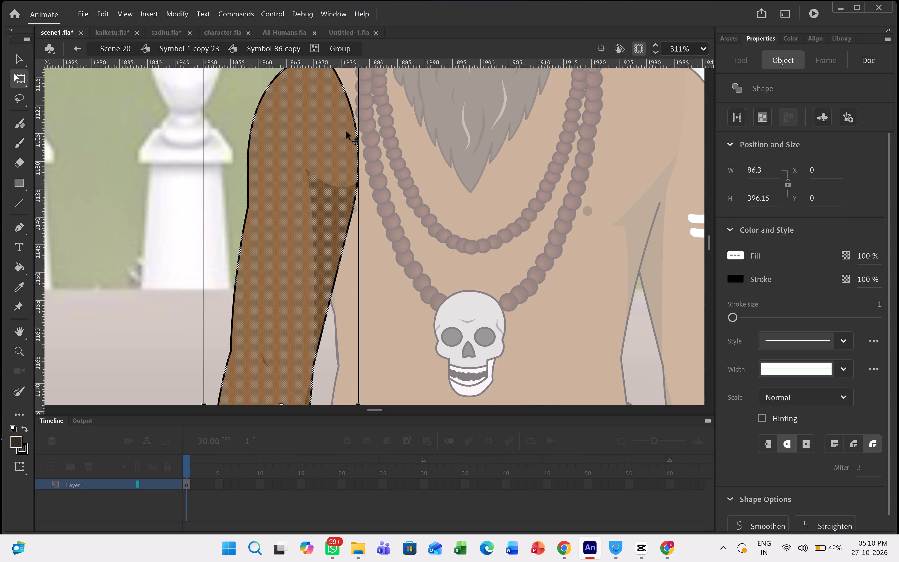
{"action": "left_click", "coordinate": [376, 134]}
{"action": "left_click", "coordinate": [363, 139]}
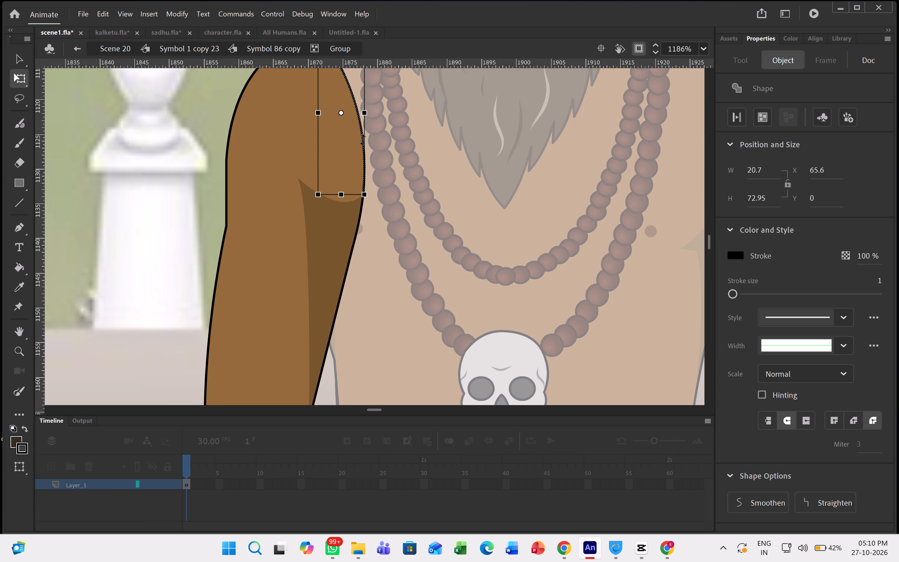
{"action": "key", "text": "Delete"}
{"action": "double_click", "coordinate": [389, 211]}
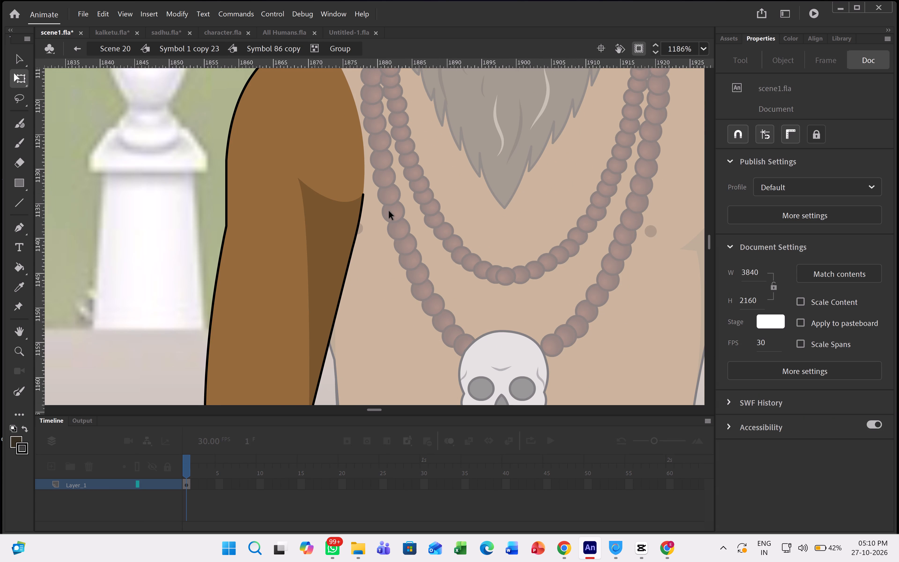
{"action": "double_click", "coordinate": [389, 211]}
{"action": "scroll", "coordinate": [389, 211], "scroll_direction": "down", "scroll_amount": 7, "text": "ctrl"}
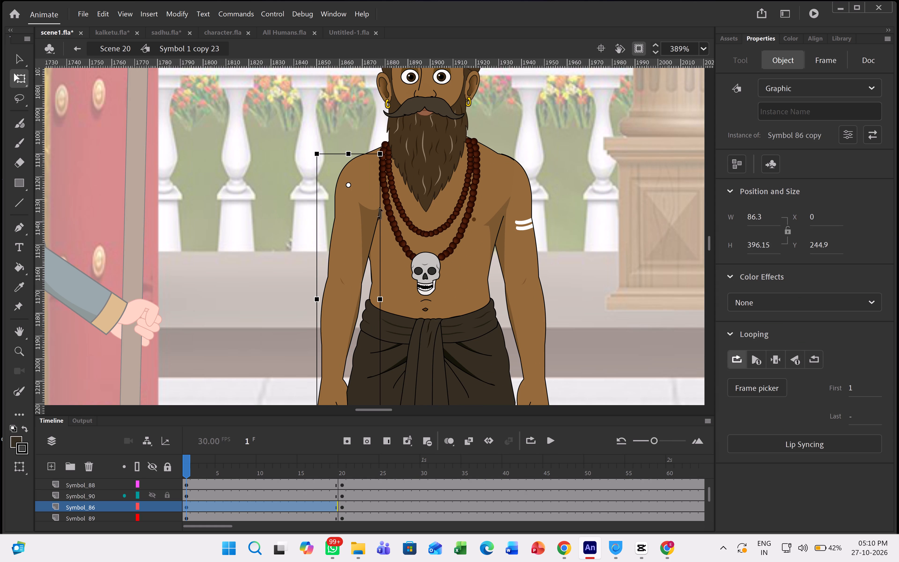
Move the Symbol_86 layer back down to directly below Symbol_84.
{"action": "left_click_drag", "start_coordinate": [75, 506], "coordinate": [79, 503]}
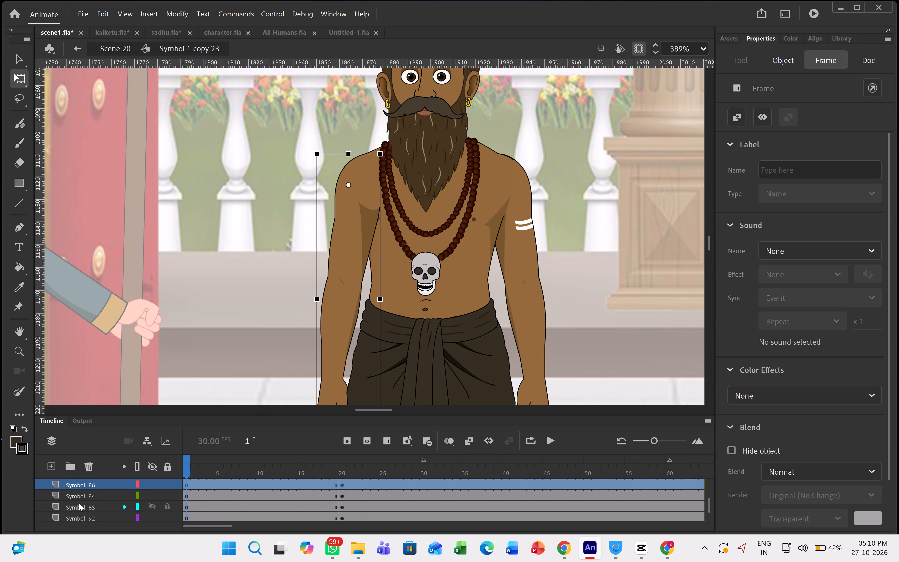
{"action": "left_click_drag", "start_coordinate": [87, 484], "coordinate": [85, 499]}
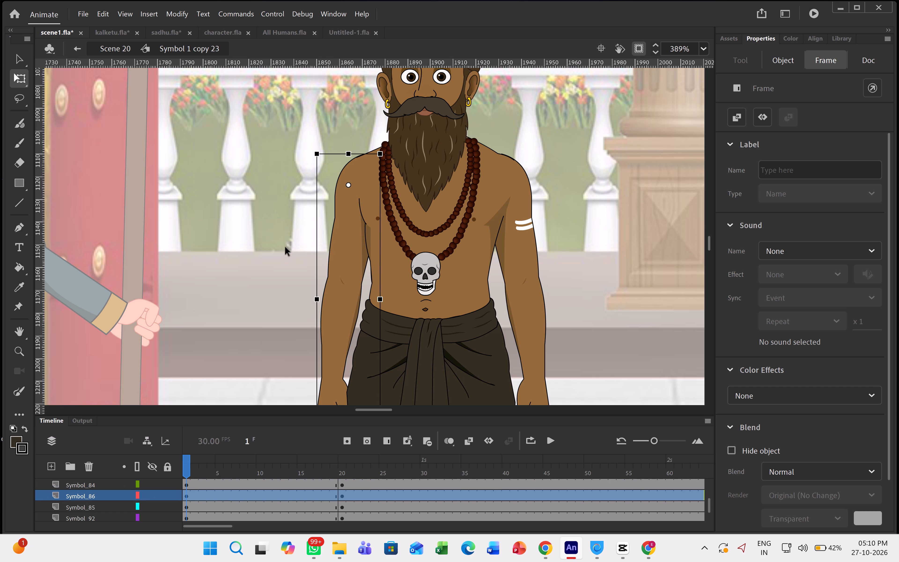
Rotate the bearded man's right arm slightly outward from his body about the shoulder.
{"action": "scroll", "coordinate": [286, 251], "scroll_direction": "down", "scroll_amount": 1}
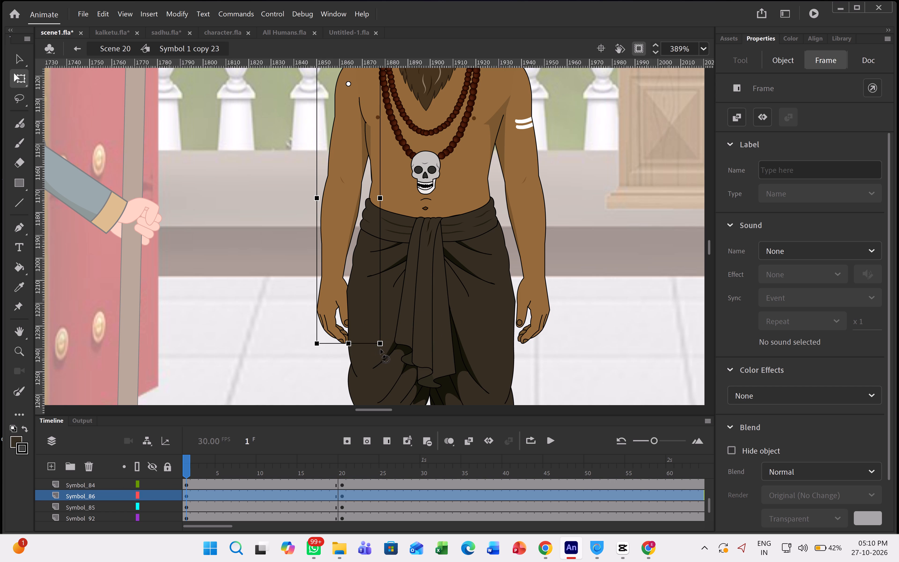
{"action": "left_click_drag", "start_coordinate": [385, 348], "coordinate": [369, 351]}
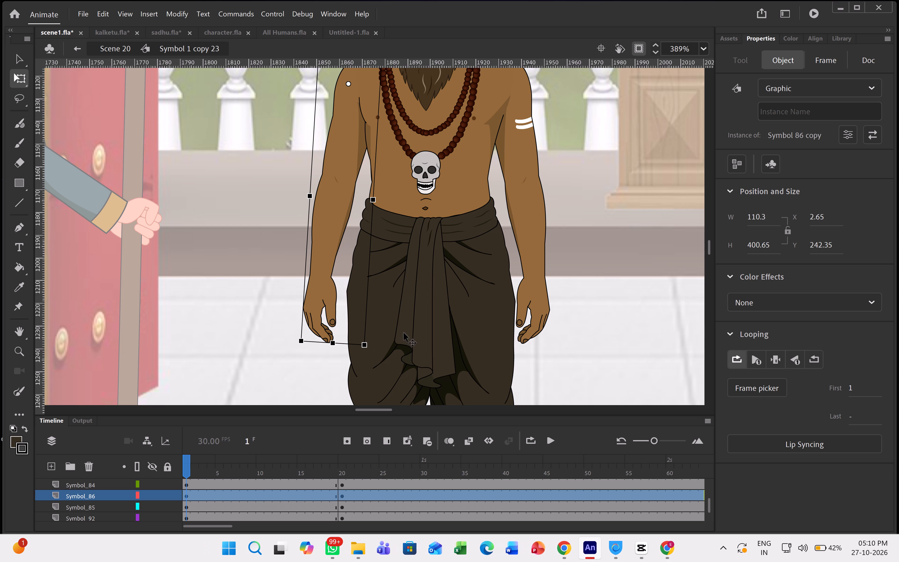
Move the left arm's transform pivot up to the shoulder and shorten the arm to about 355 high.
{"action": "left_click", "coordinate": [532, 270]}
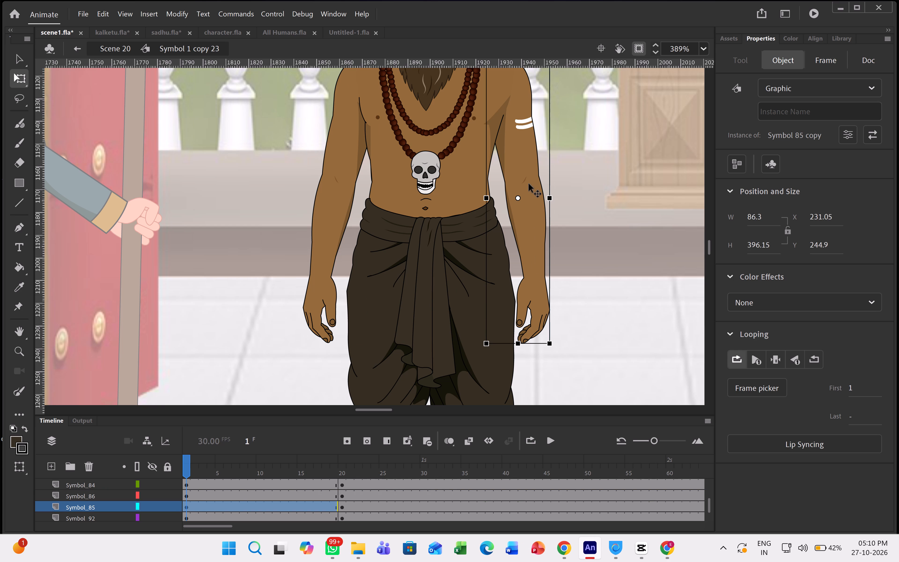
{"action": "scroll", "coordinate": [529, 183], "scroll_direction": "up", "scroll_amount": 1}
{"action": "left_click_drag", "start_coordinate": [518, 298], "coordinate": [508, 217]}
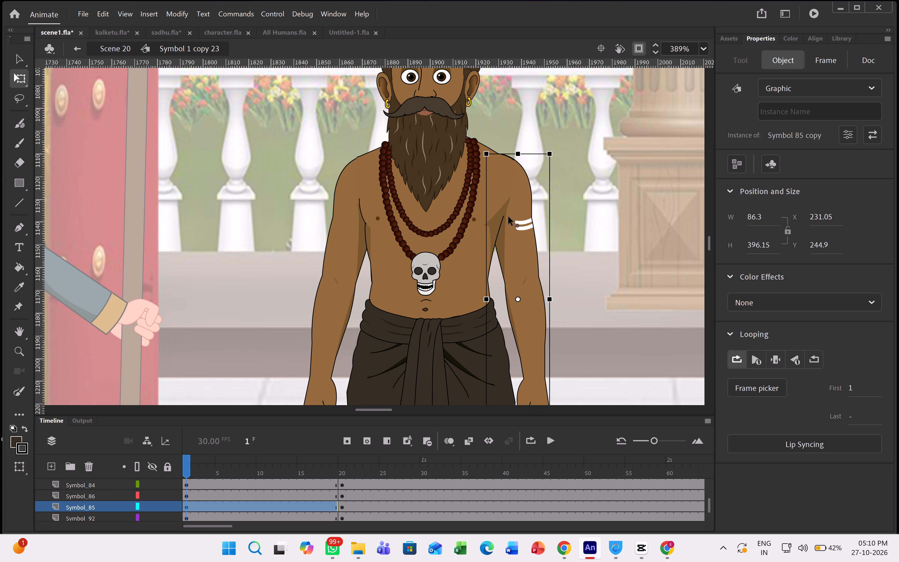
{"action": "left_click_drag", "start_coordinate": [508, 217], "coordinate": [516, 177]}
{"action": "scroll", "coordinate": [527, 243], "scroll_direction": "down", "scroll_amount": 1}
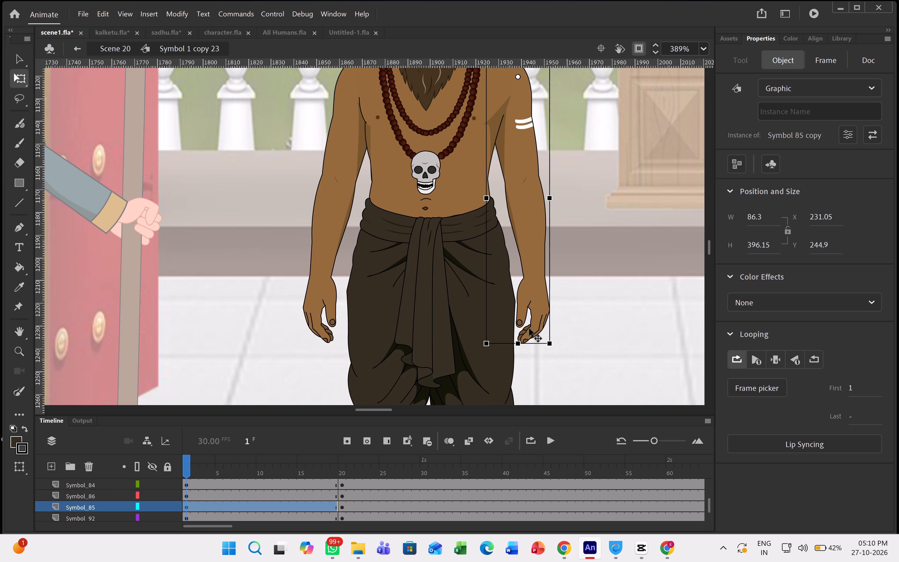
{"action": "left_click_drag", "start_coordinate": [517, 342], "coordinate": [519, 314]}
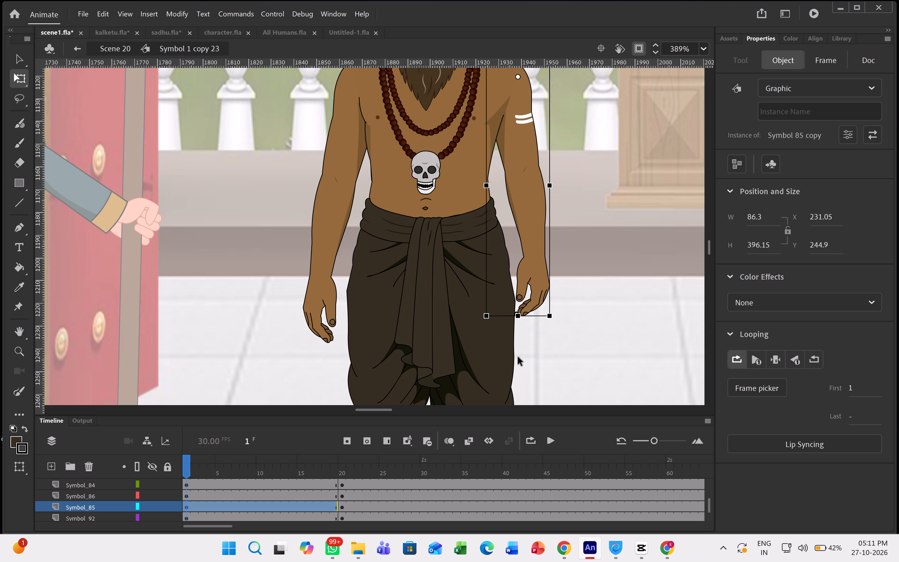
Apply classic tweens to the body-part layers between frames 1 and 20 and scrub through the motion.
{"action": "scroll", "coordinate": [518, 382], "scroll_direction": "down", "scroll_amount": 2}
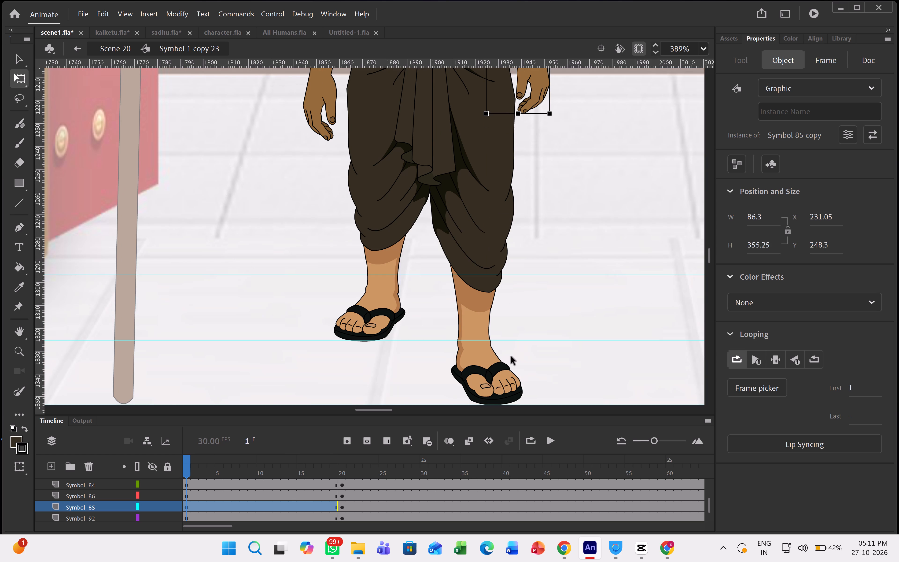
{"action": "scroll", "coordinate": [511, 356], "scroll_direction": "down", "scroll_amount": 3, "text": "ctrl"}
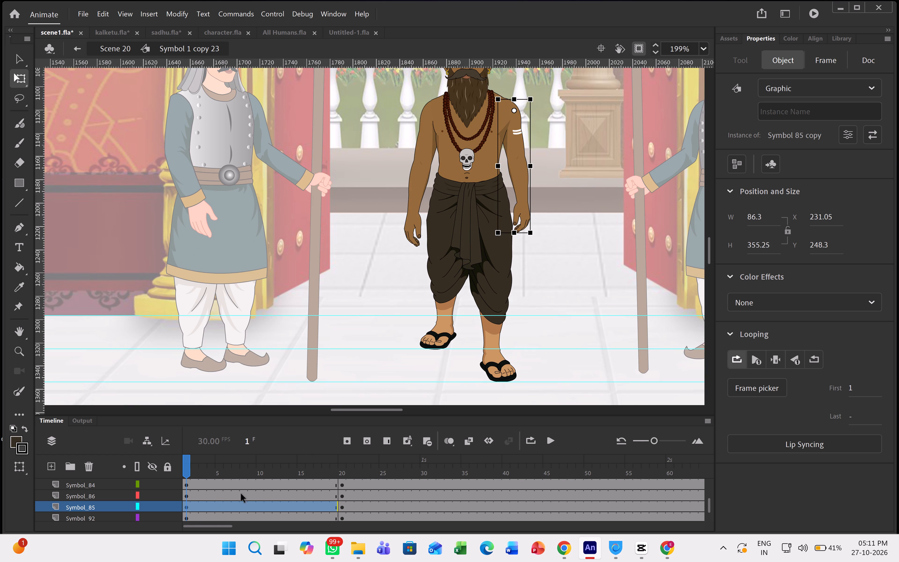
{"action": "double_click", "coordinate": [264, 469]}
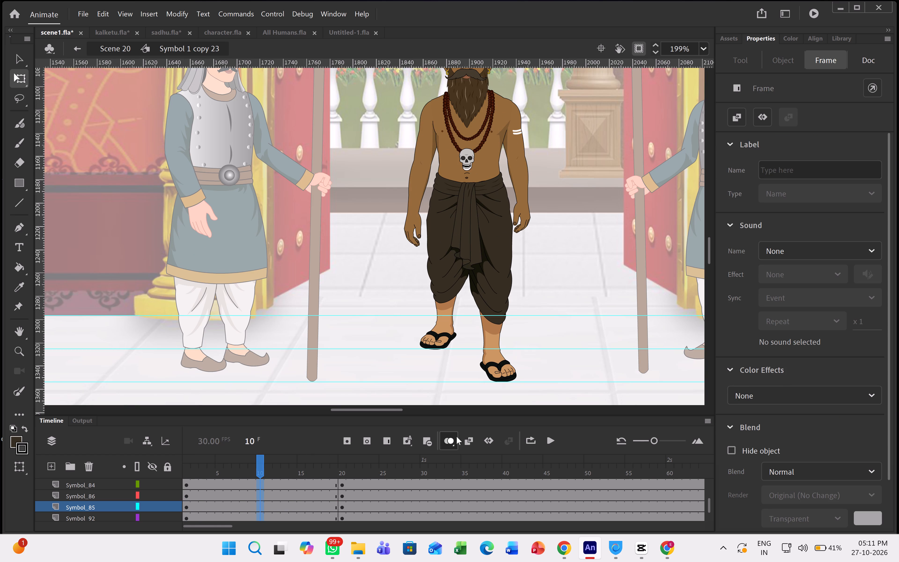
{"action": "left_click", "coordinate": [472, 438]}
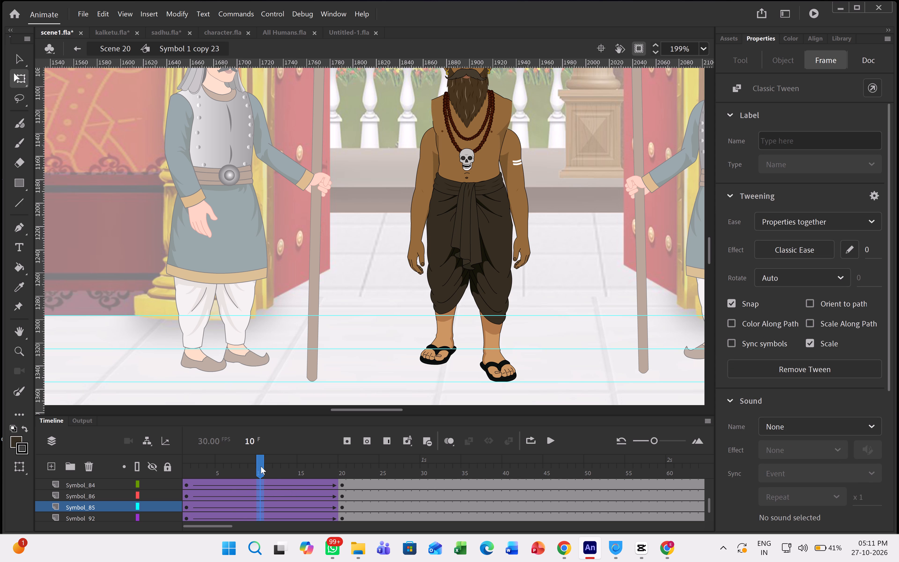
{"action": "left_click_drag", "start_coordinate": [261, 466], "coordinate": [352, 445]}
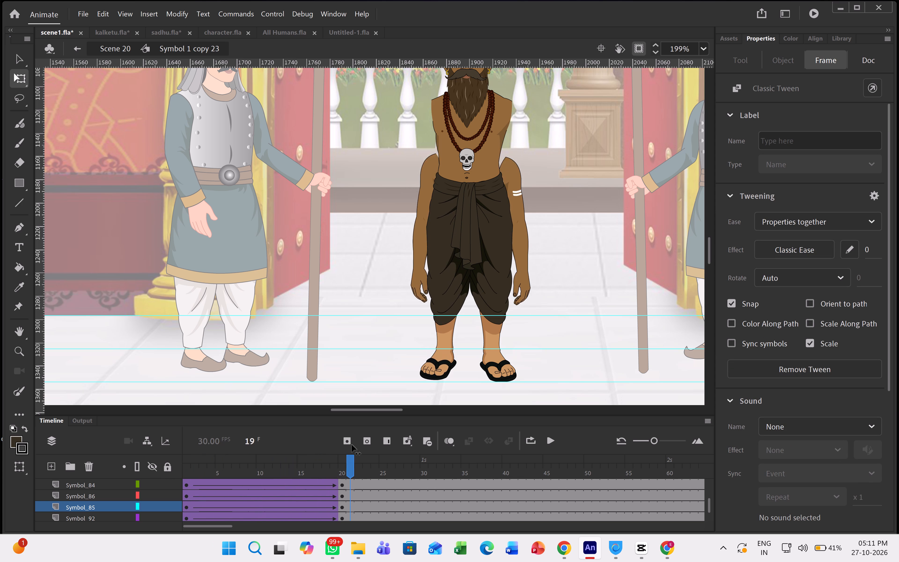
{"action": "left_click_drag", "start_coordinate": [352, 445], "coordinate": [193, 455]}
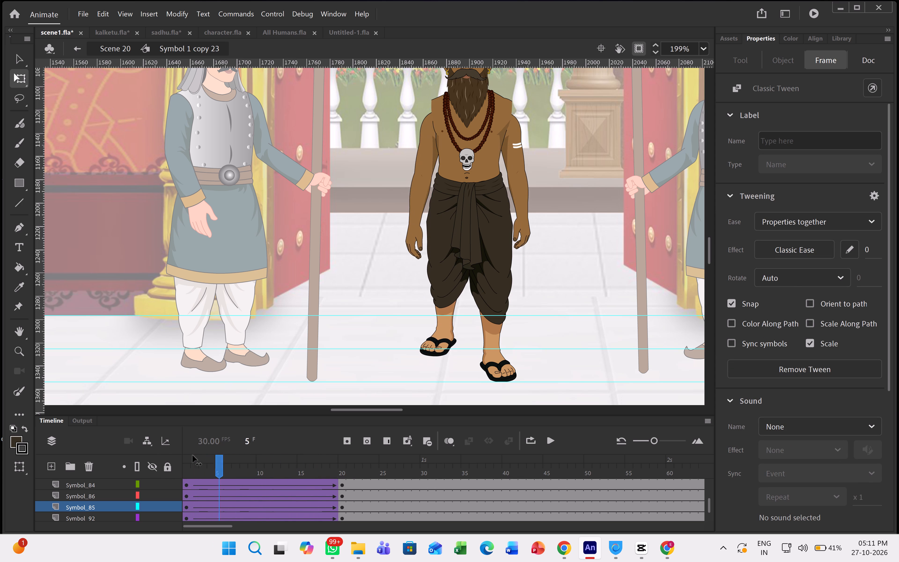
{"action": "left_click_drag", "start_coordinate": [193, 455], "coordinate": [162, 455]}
Undo the classic tweens, the left arm's shortening and the recent right arm edits, back through its outward rotation.
{"action": "key", "text": "ctrl+z"}
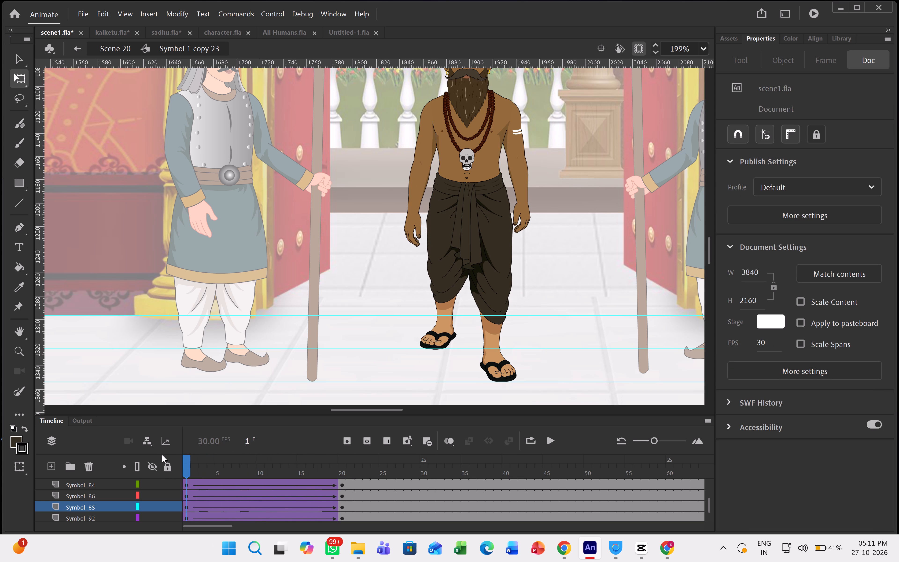
{"action": "key", "text": "ctrl+z"}
{"action": "key", "text": "ctrl+z"}
{"action": "key", "text": "ctrl+z"}
{"action": "key", "text": "ctrl+z"}
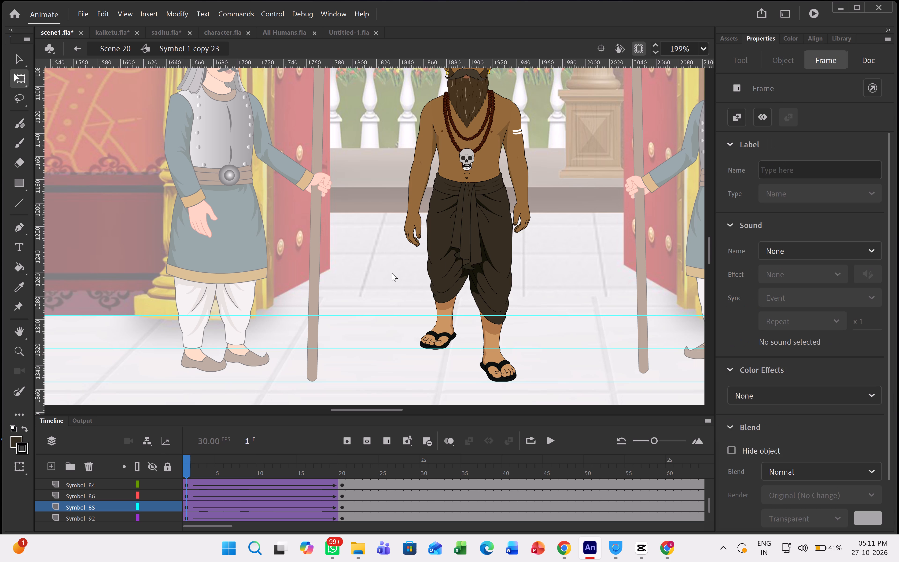
{"action": "left_click", "coordinate": [392, 273]}
{"action": "key", "text": "ctrl+z"}
{"action": "key", "text": "ctrl+z"}
{"action": "key", "text": "ctrl+z"}
{"action": "key", "text": "ctrl+z"}
{"action": "key", "text": "ctrl+z"}
{"action": "key", "text": "ctrl+z"}
{"action": "key", "text": "ctrl+z"}
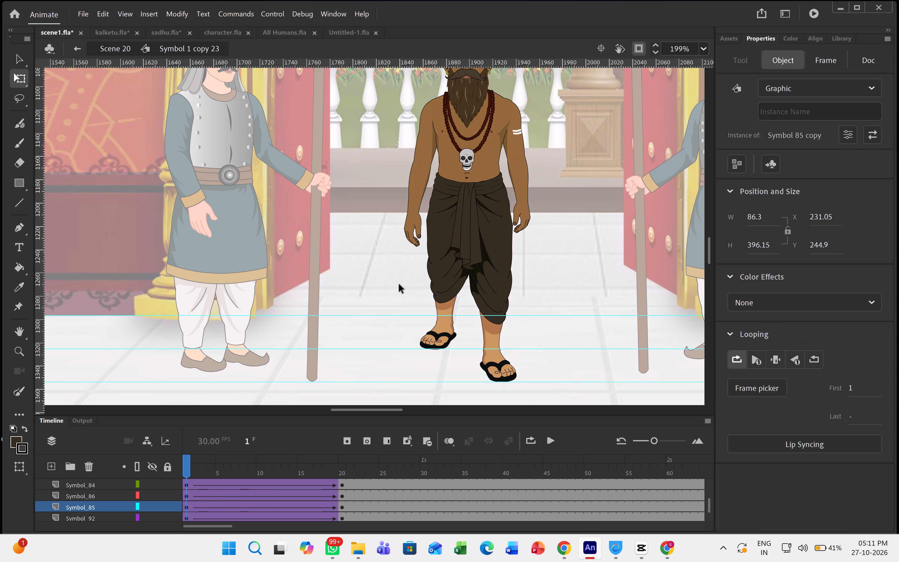
{"action": "key", "text": "ctrl+z"}
{"action": "key", "text": "ctrl+z"}
{"action": "key", "text": "ctrl+z"}
{"action": "key", "text": "ctrl+z"}
{"action": "key", "text": "ctrl+z"}
{"action": "key", "text": "ctrl+z"}
{"action": "key", "text": "ctrl+z"}
{"action": "key", "text": "ctrl+z"}
{"action": "key", "text": "ctrl+z"}
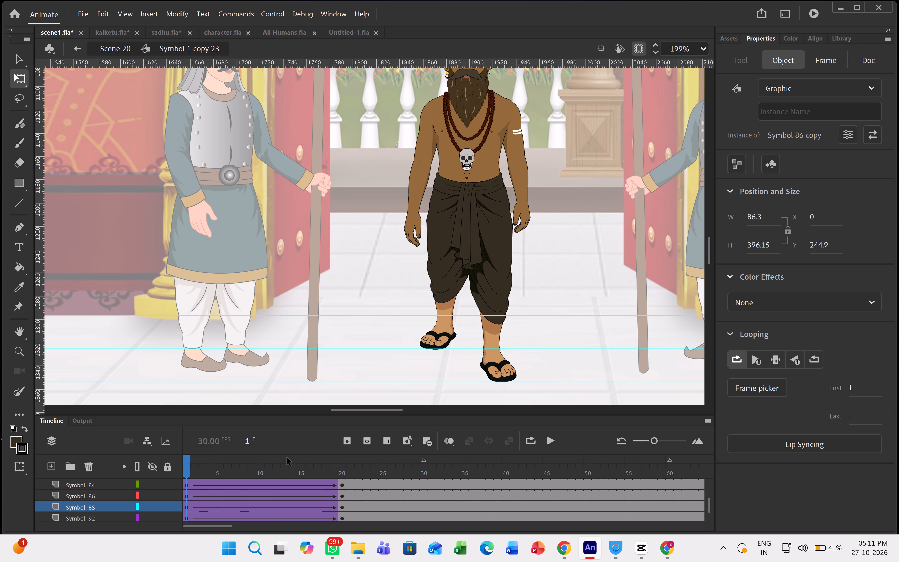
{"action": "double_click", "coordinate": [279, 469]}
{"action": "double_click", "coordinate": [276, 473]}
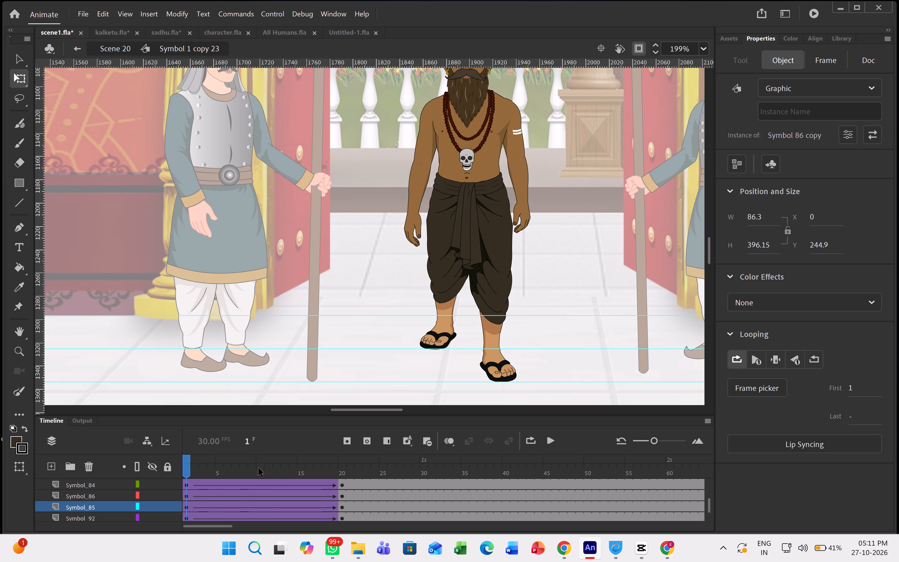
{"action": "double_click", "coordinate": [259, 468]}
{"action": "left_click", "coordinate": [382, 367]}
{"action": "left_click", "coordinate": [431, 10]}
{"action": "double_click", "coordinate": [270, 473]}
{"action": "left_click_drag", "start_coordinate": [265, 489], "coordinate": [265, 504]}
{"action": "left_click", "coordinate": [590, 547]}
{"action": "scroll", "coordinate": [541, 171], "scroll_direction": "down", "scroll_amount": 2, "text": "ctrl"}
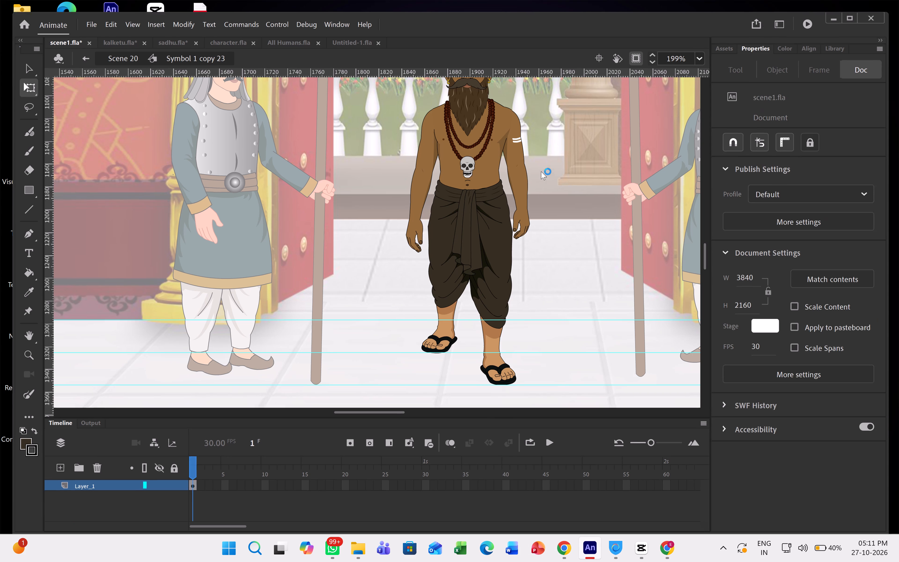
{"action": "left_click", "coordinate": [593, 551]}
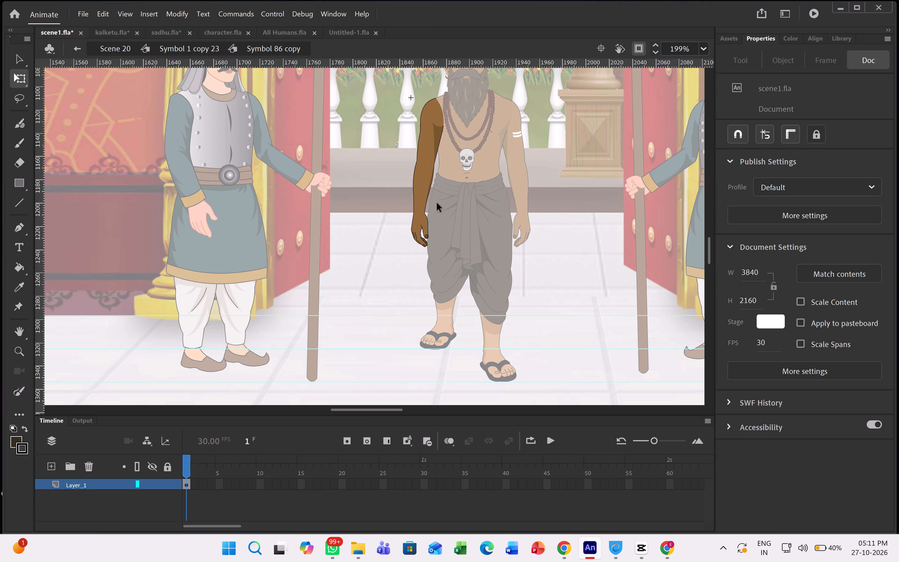
Return from the right arm's symbol to Symbol 1 copy 23 and continue undoing the earlier edits.
{"action": "double_click", "coordinate": [445, 199]}
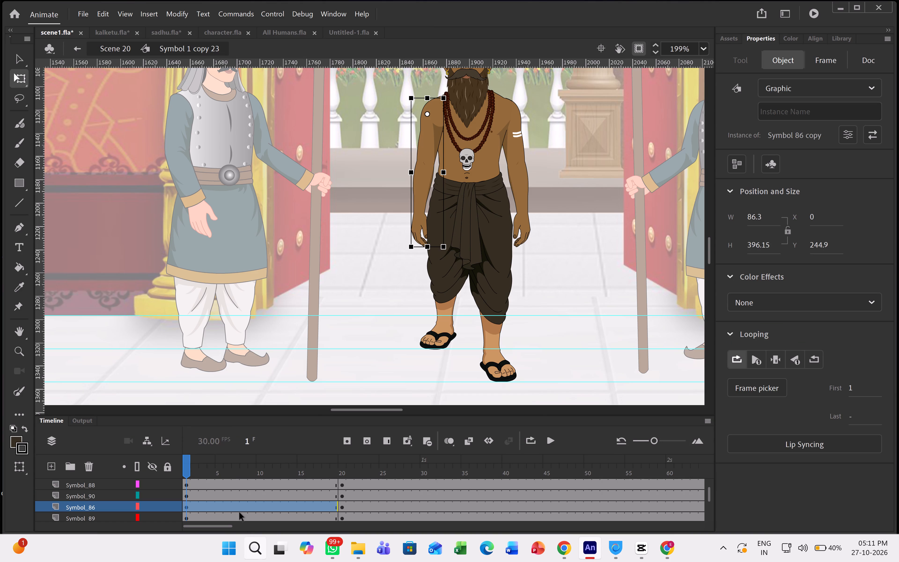
{"action": "key", "text": "ctrl+z"}
{"action": "key", "text": "ctrl+z"}
{"action": "key", "text": "ctrl+z"}
{"action": "key", "text": "ctrl+z"}
{"action": "key", "text": "ctrl+z"}
{"action": "key", "text": "ctrl+z"}
{"action": "key", "text": "ctrl+z"}
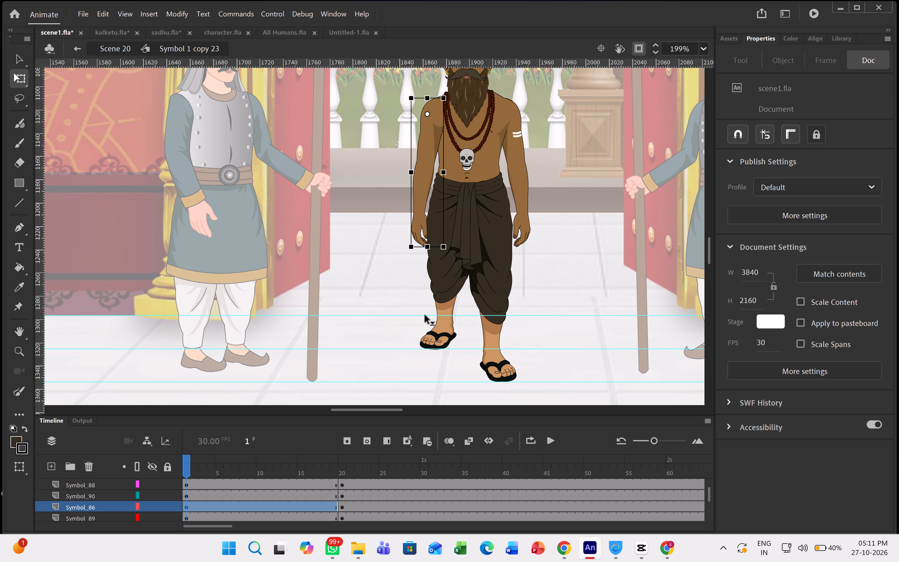
Continue undoing the earlier edits in Symbol 1 copy 23, seven steps further back.
{"action": "key", "text": "ctrl+z"}
{"action": "key", "text": "ctrl+z"}
{"action": "key", "text": "ctrl+z"}
{"action": "key", "text": "ctrl+z"}
{"action": "key", "text": "ctrl+z"}
{"action": "key", "text": "ctrl+z"}
{"action": "key", "text": "ctrl+z"}
Check the character's pose around frame 20 and scrub through the opening frames of the timeline.
{"action": "double_click", "coordinate": [343, 470]}
{"action": "double_click", "coordinate": [343, 471]}
{"action": "left_click", "coordinate": [354, 468]}
{"action": "left_click_drag", "start_coordinate": [188, 466], "coordinate": [236, 468]}
Minimize Animate, switch to the Chrome window holding the Canva coloring-page design and close that window.
{"action": "left_click", "coordinate": [591, 540]}
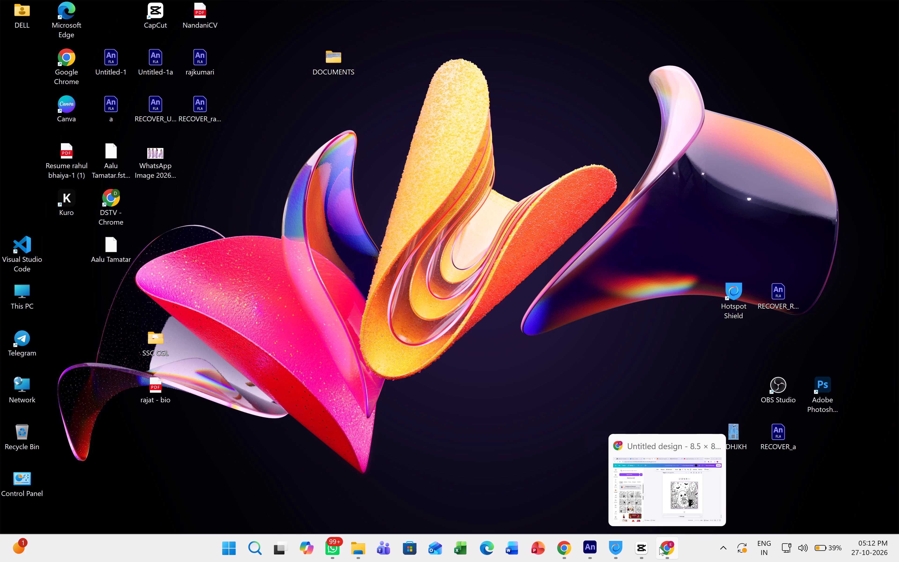
{"action": "left_click", "coordinate": [664, 547]}
{"action": "left_click", "coordinate": [893, 7]}
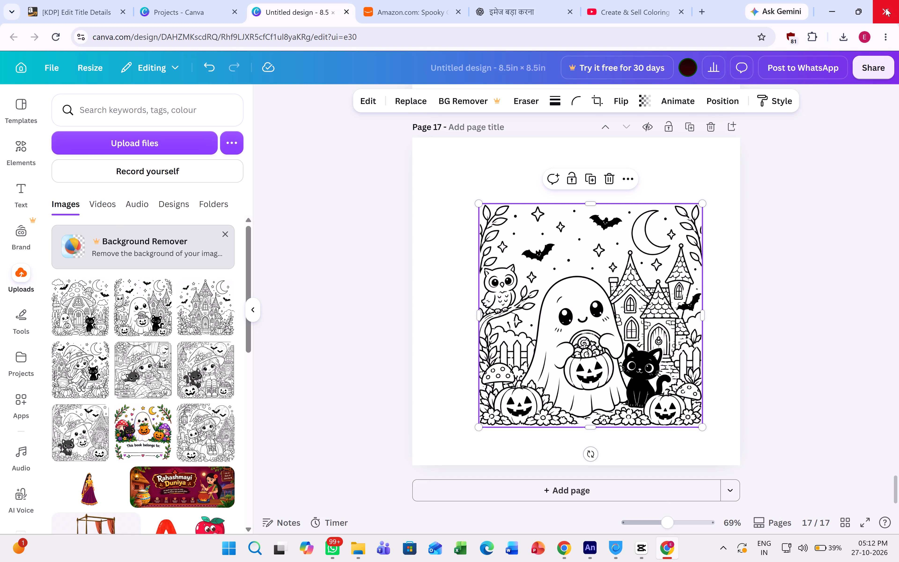
Switch to the remaining Chrome window.
{"action": "left_click", "coordinate": [572, 547]}
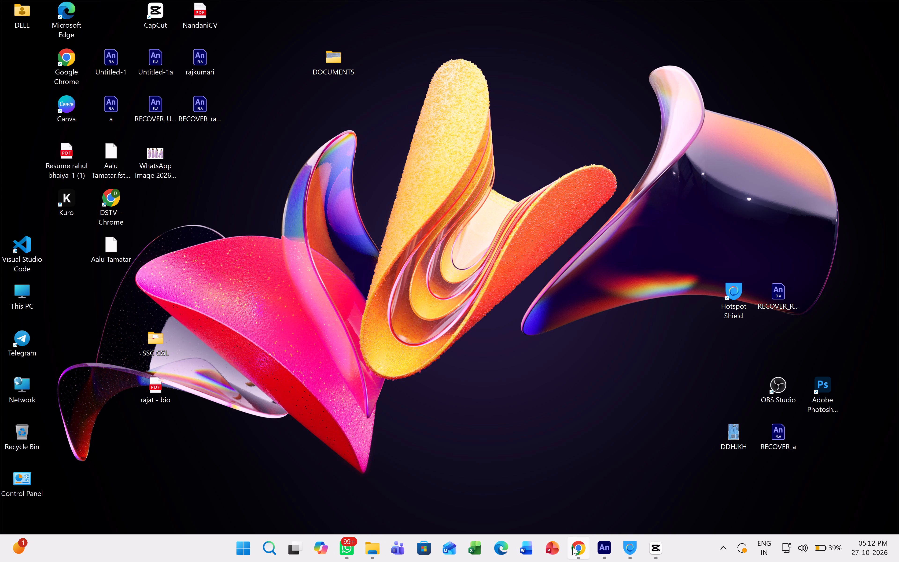
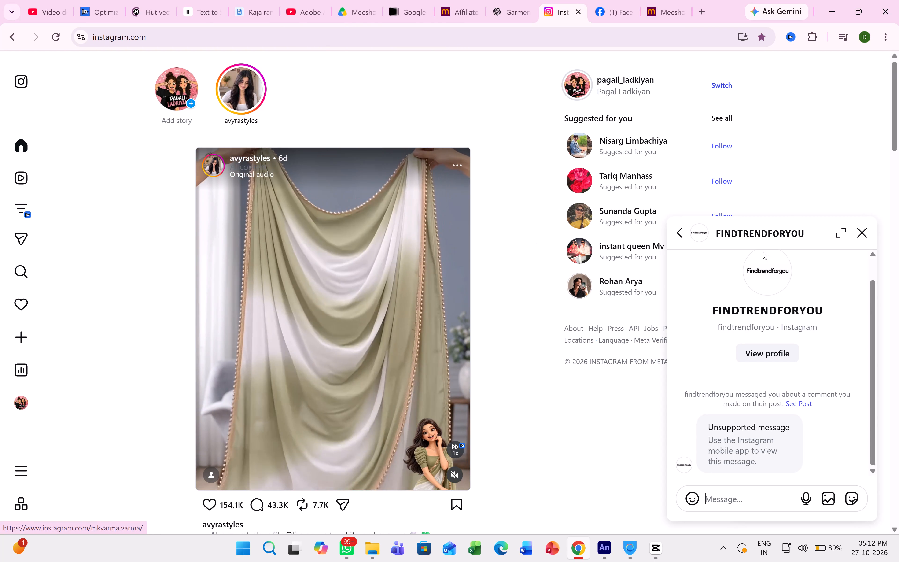
Close the FINDTRENDFORYOU chat and look over the Instagram home feed.
{"action": "left_click", "coordinate": [863, 236]}
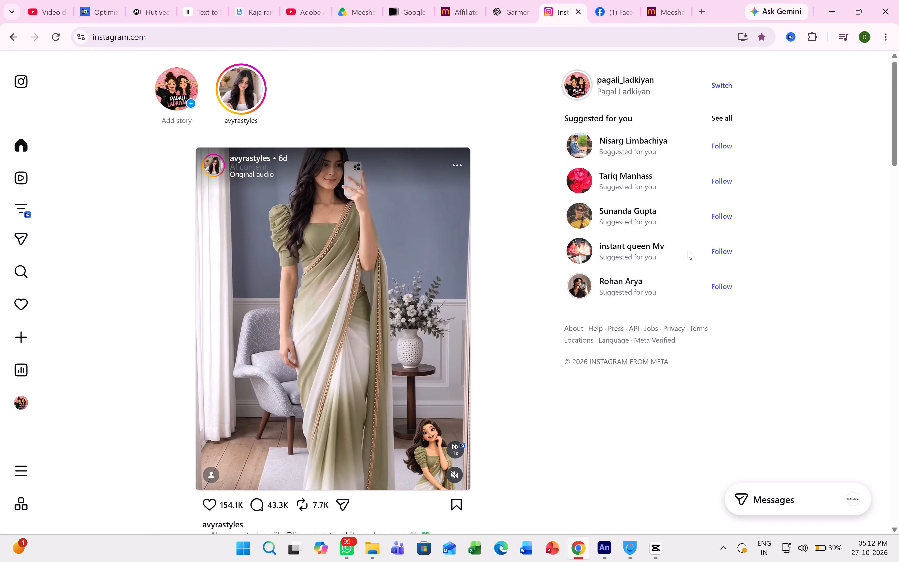
{"action": "scroll", "coordinate": [398, 419], "scroll_direction": "down", "scroll_amount": 1}
{"action": "scroll", "coordinate": [398, 416], "scroll_direction": "up", "scroll_amount": 1}
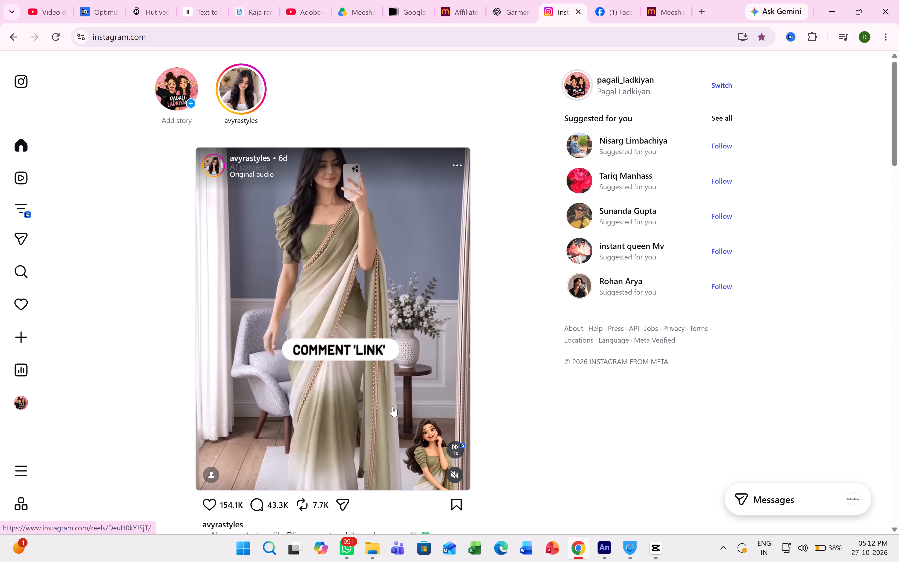
{"action": "scroll", "coordinate": [355, 384], "scroll_direction": "down", "scroll_amount": 1}
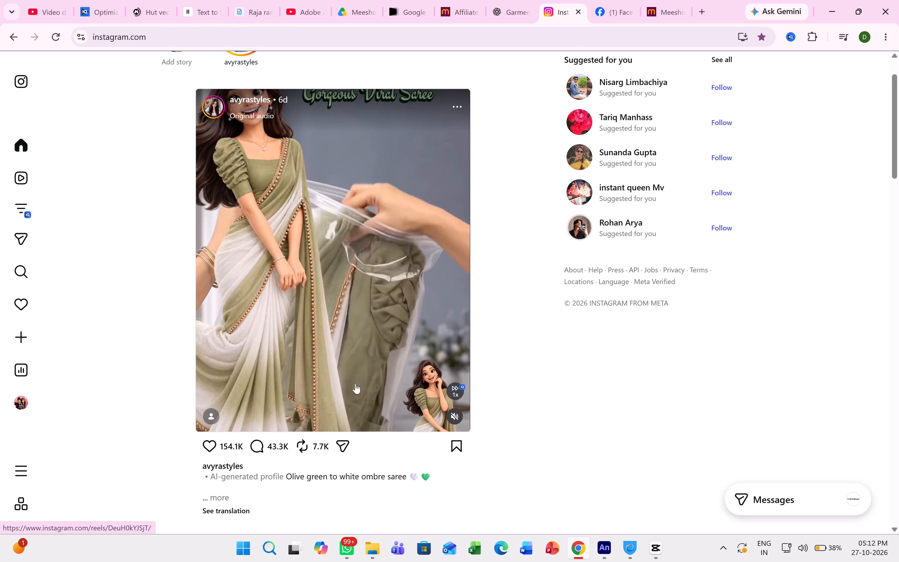
{"action": "scroll", "coordinate": [354, 382], "scroll_direction": "up", "scroll_amount": 3}
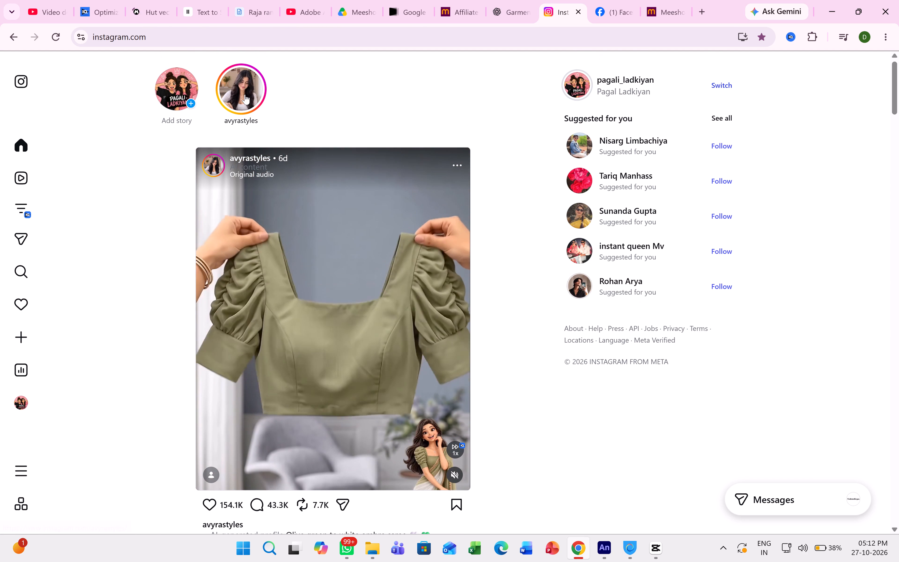
Open the avyrastyles story and visit its saree link.
{"action": "left_click", "coordinate": [245, 94]}
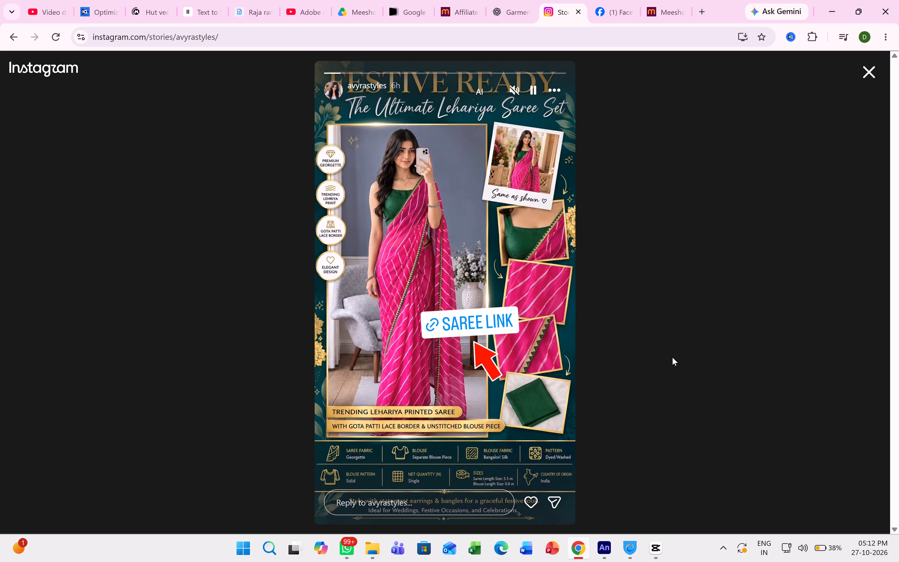
{"action": "left_click", "coordinate": [455, 315]}
{"action": "left_click", "coordinate": [468, 299]}
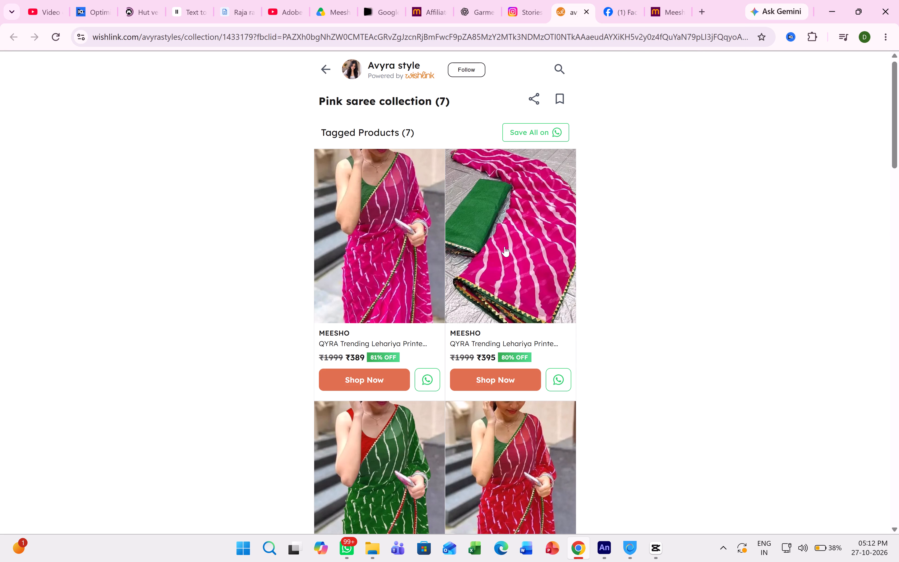
Browse the tagged products in the Pink saree collection, dismiss the app download offer and close the Wishlink page.
{"action": "scroll", "coordinate": [507, 247], "scroll_direction": "down", "scroll_amount": 8}
{"action": "scroll", "coordinate": [507, 247], "scroll_direction": "up", "scroll_amount": 5}
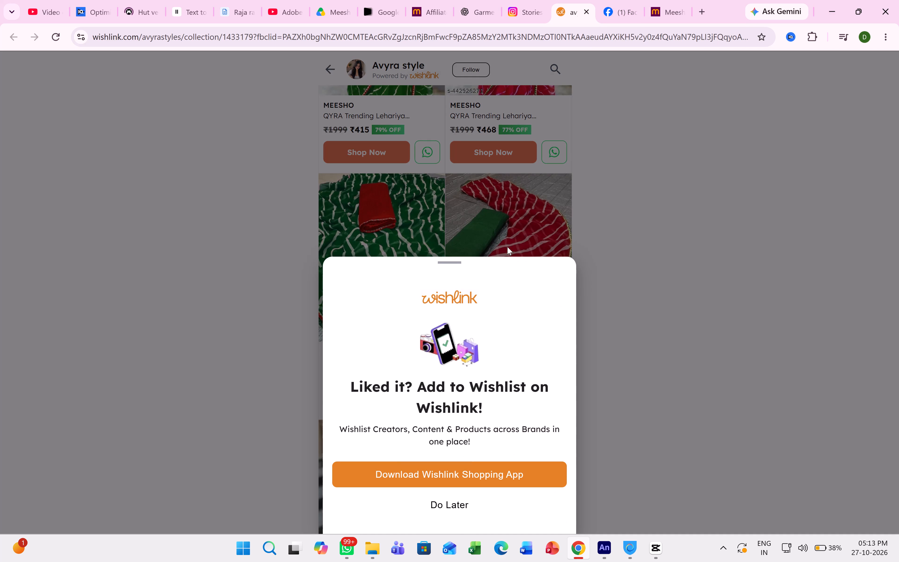
{"action": "left_click", "coordinate": [715, 270]}
{"action": "scroll", "coordinate": [539, 251], "scroll_direction": "down", "scroll_amount": 5}
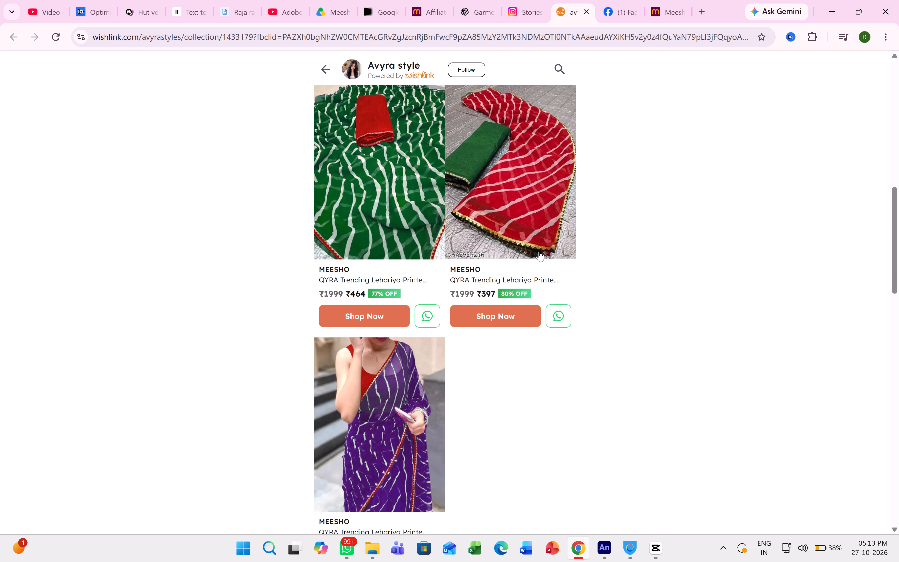
{"action": "scroll", "coordinate": [539, 251], "scroll_direction": "down", "scroll_amount": 5}
{"action": "scroll", "coordinate": [538, 251], "scroll_direction": "up", "scroll_amount": 10}
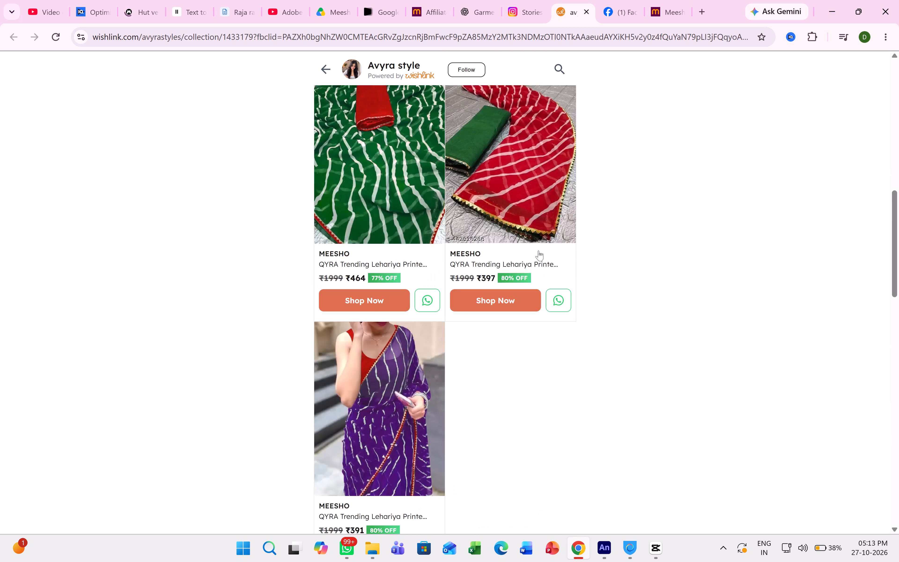
{"action": "scroll", "coordinate": [539, 249], "scroll_direction": "up", "scroll_amount": 15}
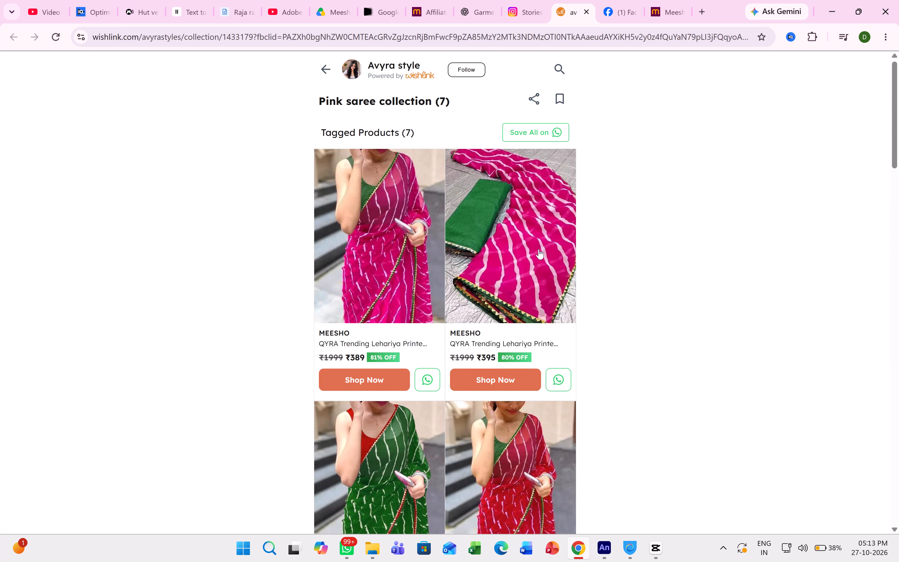
{"action": "left_click", "coordinate": [328, 70]}
{"action": "left_click", "coordinate": [585, 11]}
Accept the new friend request from the Facebook notifications and close Facebook.
{"action": "left_click", "coordinate": [576, 12]}
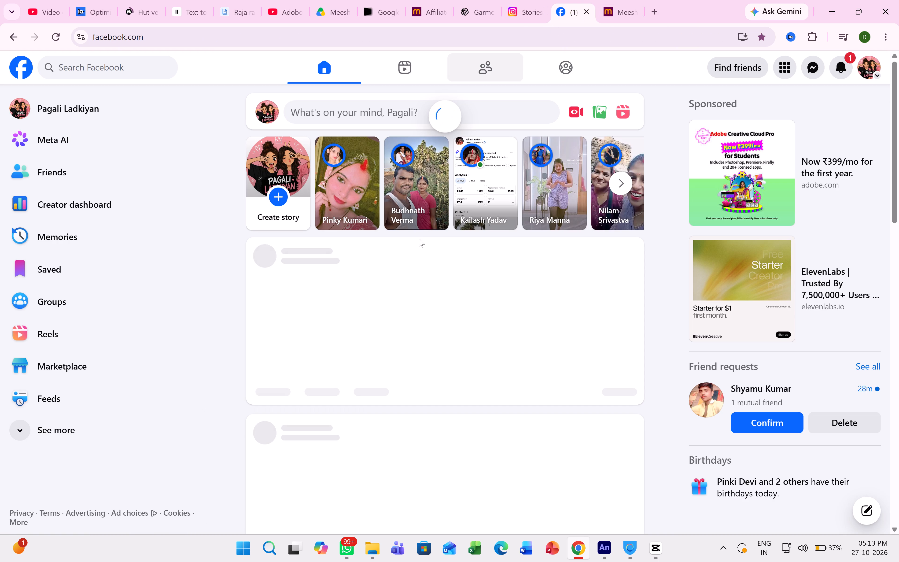
{"action": "left_click", "coordinate": [845, 71]}
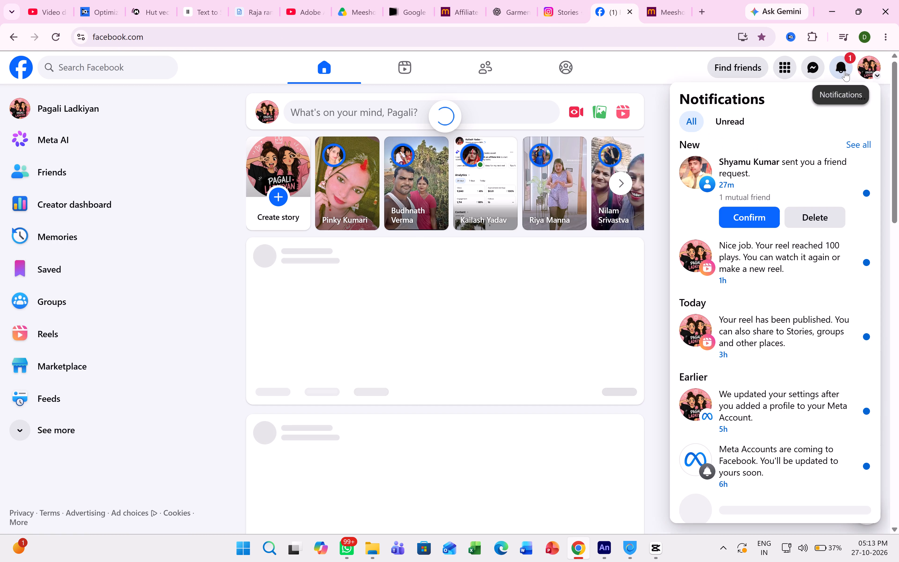
{"action": "left_click", "coordinate": [742, 218]}
{"action": "right_click", "coordinate": [742, 218]}
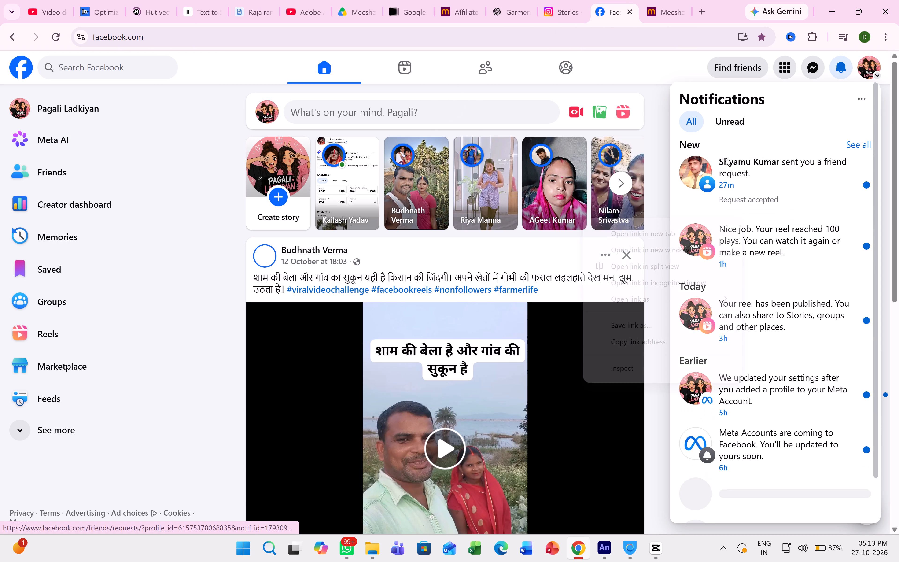
{"action": "left_click", "coordinate": [632, 9]}
Close the open Instagram story and look through the reels on the pagali_ladkiyan profile.
{"action": "left_click", "coordinate": [557, 14]}
{"action": "right_click", "coordinate": [557, 14]}
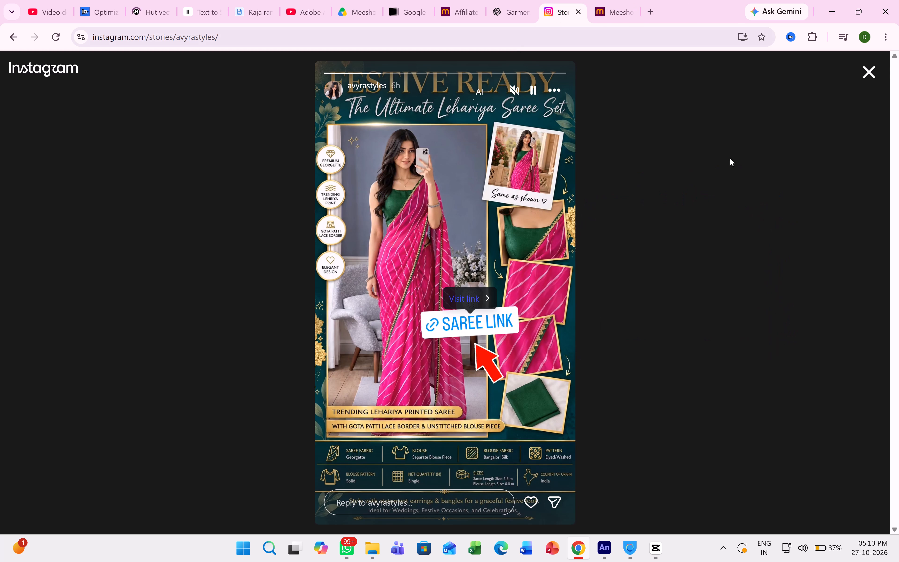
{"action": "left_click", "coordinate": [867, 81]}
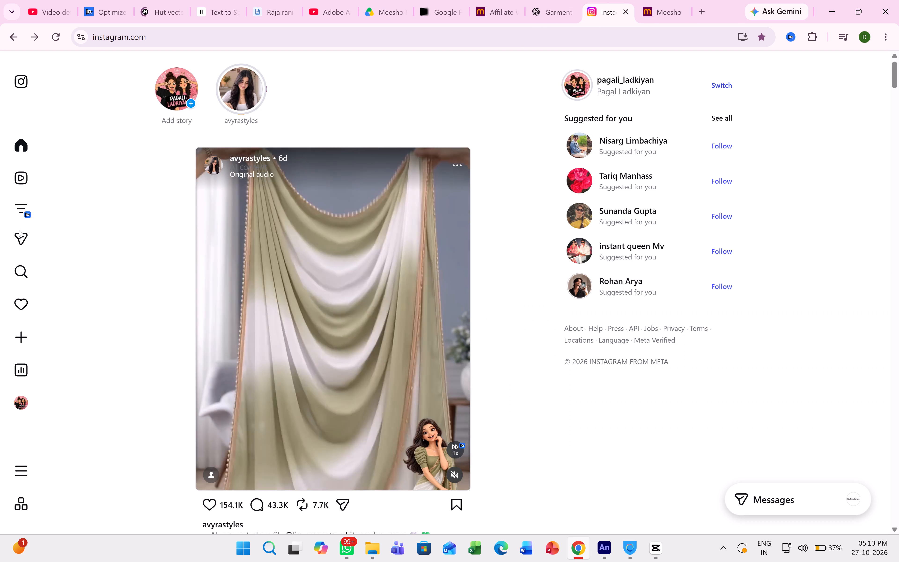
{"action": "left_click", "coordinate": [71, 398]}
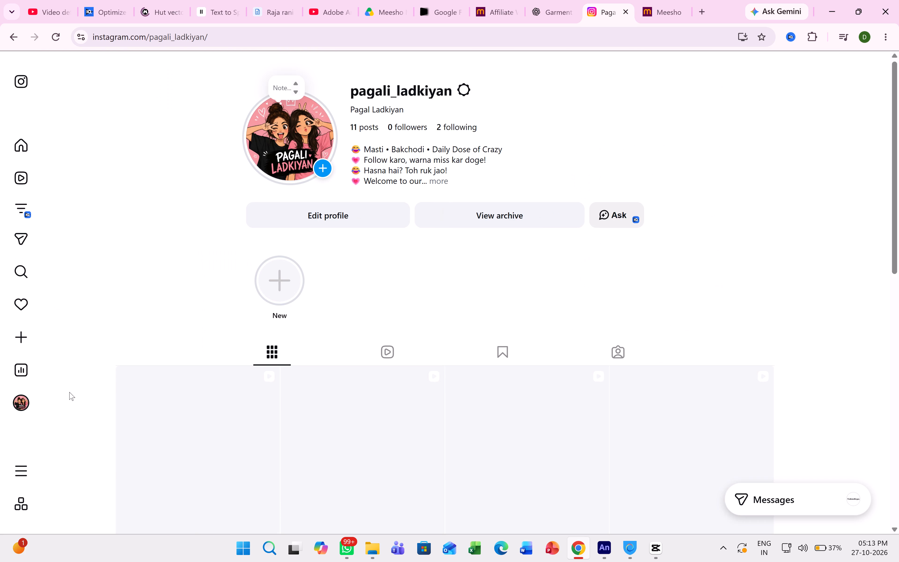
{"action": "scroll", "coordinate": [730, 261], "scroll_direction": "down", "scroll_amount": 2}
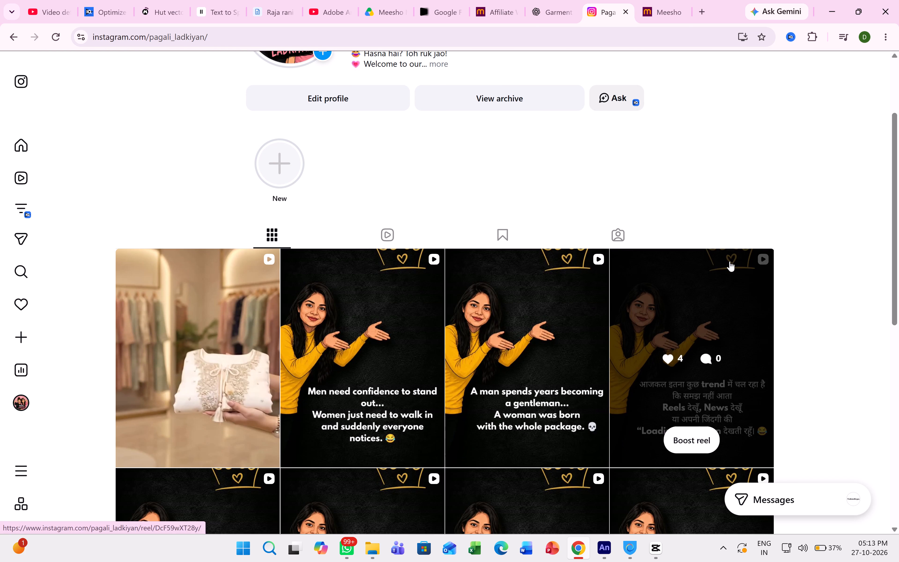
{"action": "left_click", "coordinate": [390, 232]}
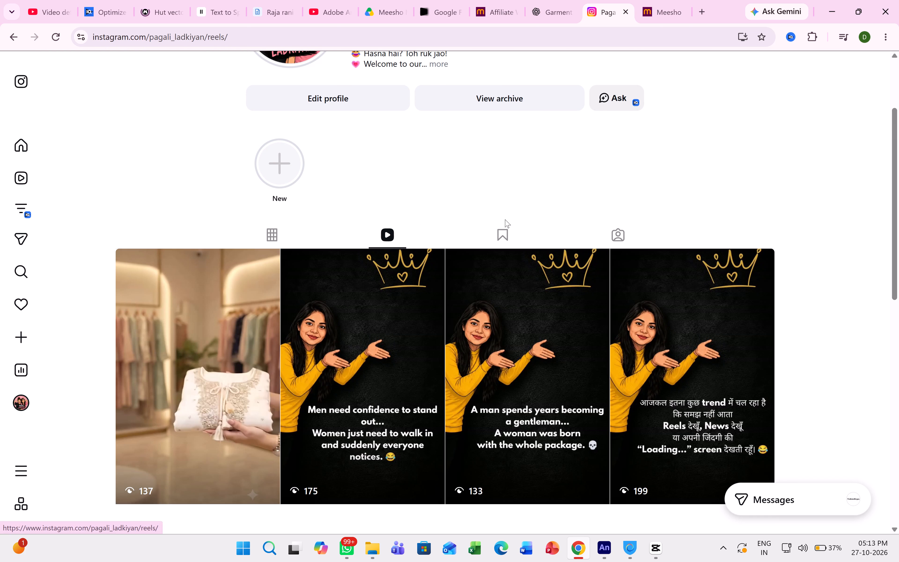
{"action": "scroll", "coordinate": [898, 264], "scroll_direction": "down", "scroll_amount": 5}
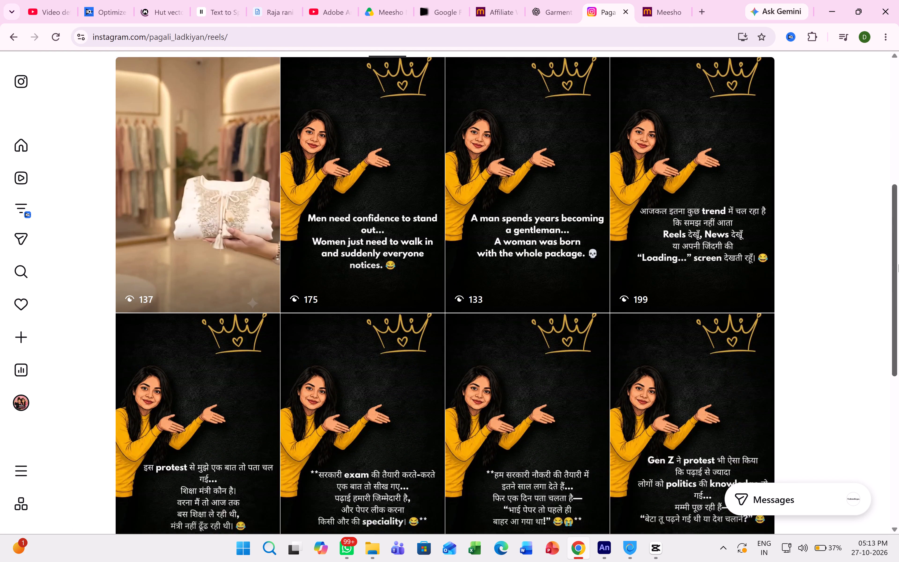
{"action": "scroll", "coordinate": [898, 264], "scroll_direction": "down", "scroll_amount": 5}
{"action": "scroll", "coordinate": [898, 264], "scroll_direction": "up", "scroll_amount": 9}
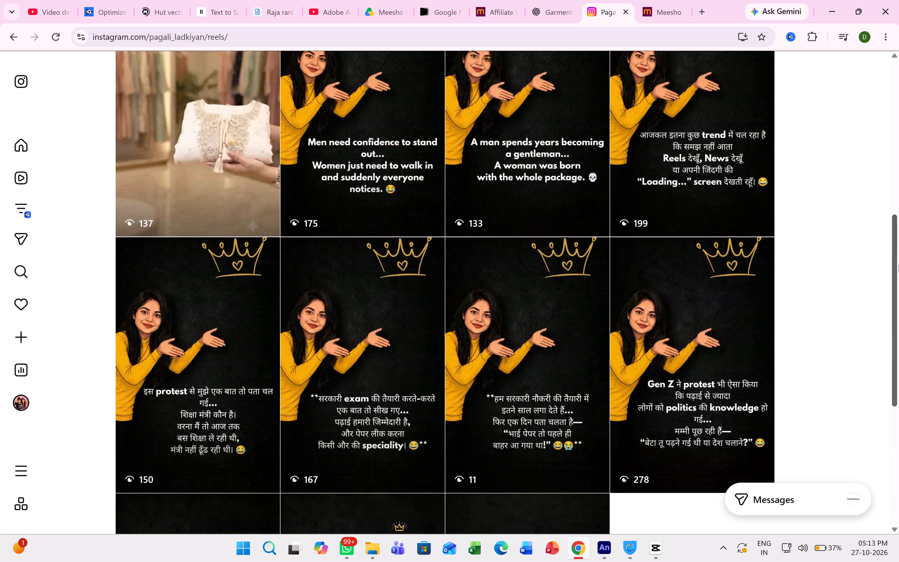
{"action": "scroll", "coordinate": [898, 264], "scroll_direction": "up", "scroll_amount": 10}
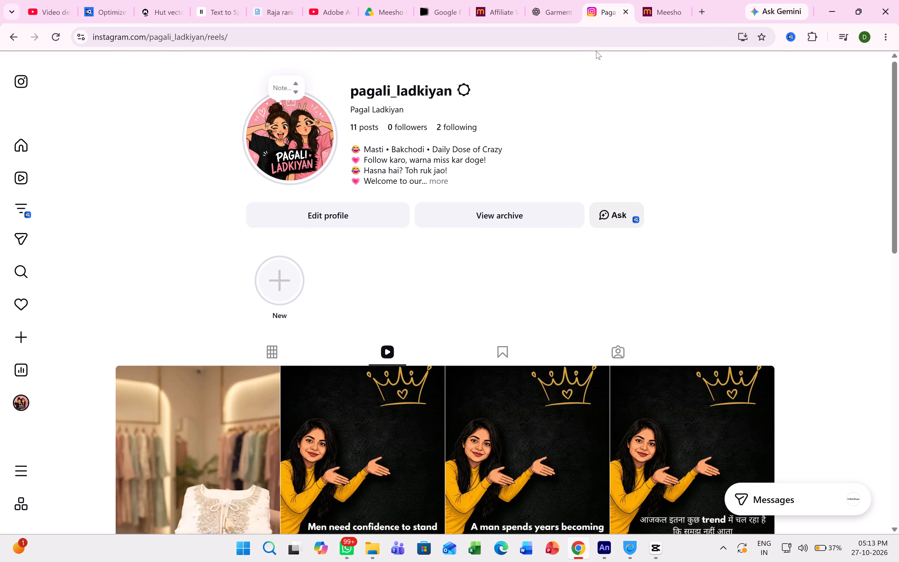
Go to the YouTube tutorial on the Adobe Animate front walk cycle and resume playing it.
{"action": "left_click", "coordinate": [324, 15]}
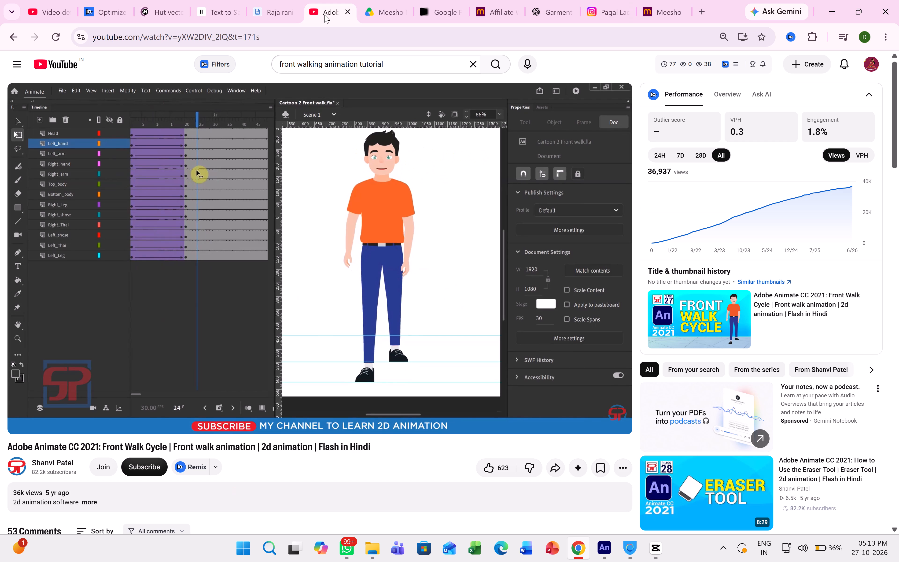
{"action": "left_click", "coordinate": [348, 286]}
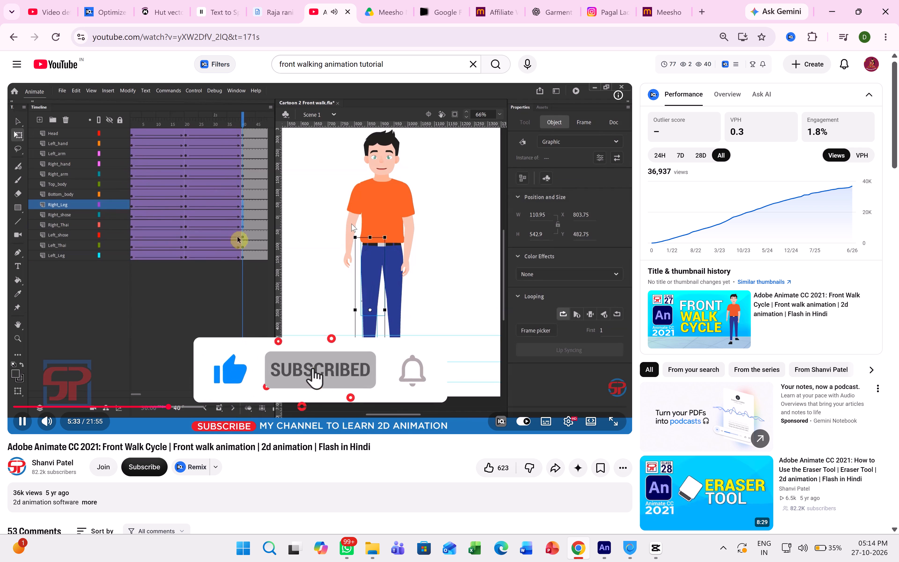
Pause the front-walk tutorial video and switch back to Adobe Animate.
{"action": "left_click", "coordinate": [333, 219]}
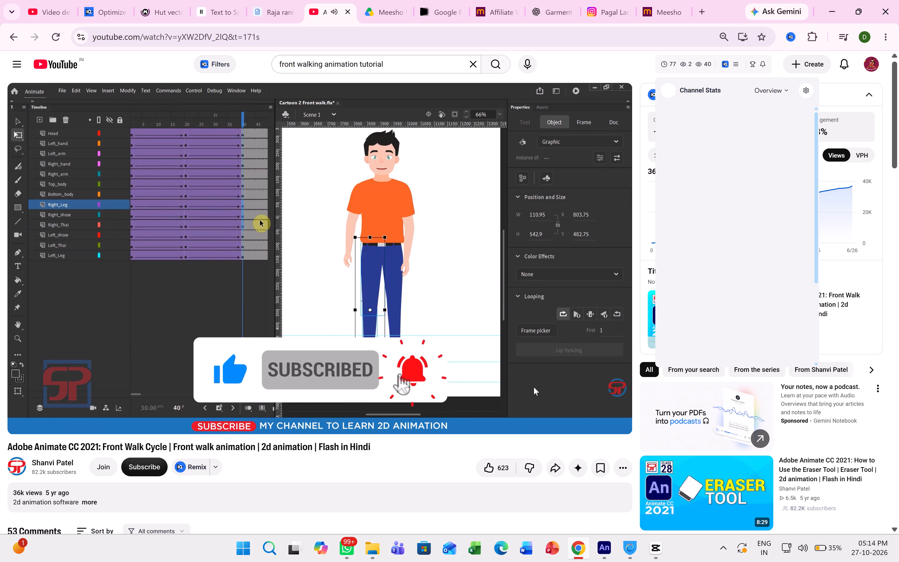
{"action": "left_click", "coordinate": [608, 548]}
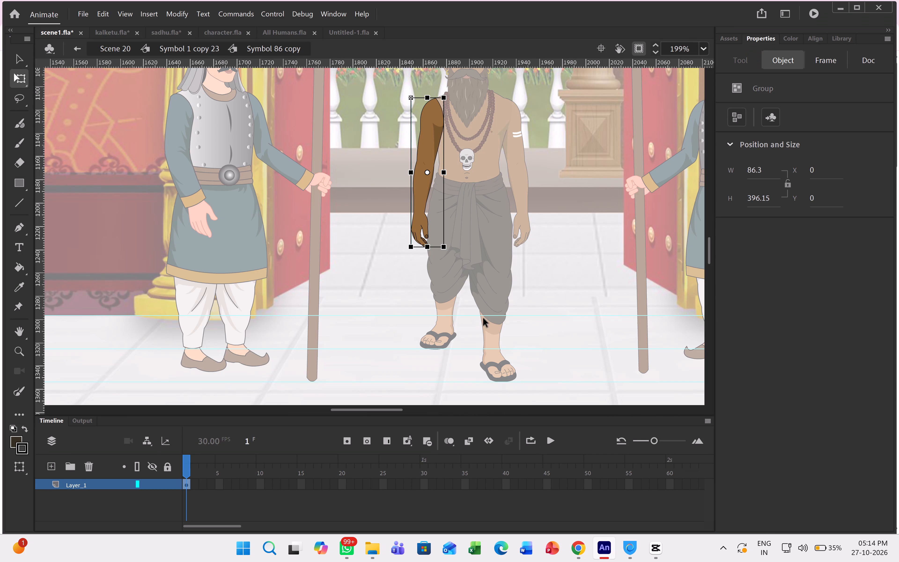
Return from the right arm's symbol to Symbol 1 copy 23.
{"action": "left_click", "coordinate": [493, 274]}
{"action": "right_click", "coordinate": [493, 274]}
{"action": "left_click", "coordinate": [493, 274]}
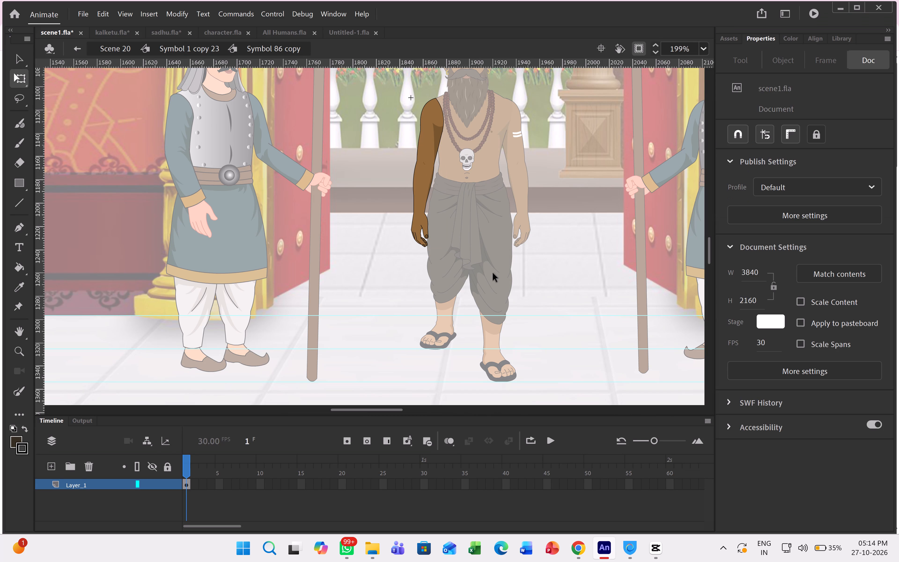
{"action": "double_click", "coordinate": [485, 244]}
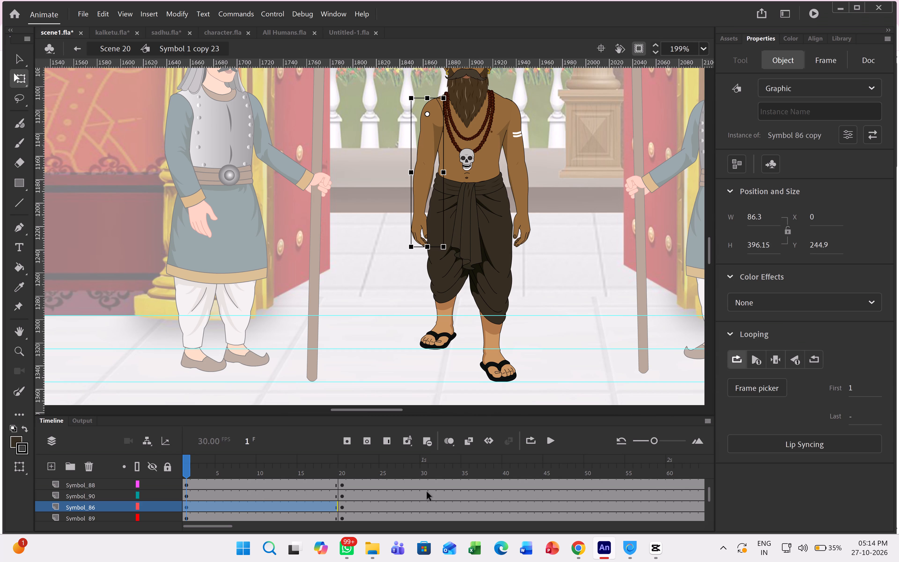
Clear the frame 20 keyframes on all body-part layers and go back to frame 1.
{"action": "triple_click", "coordinate": [342, 468]}
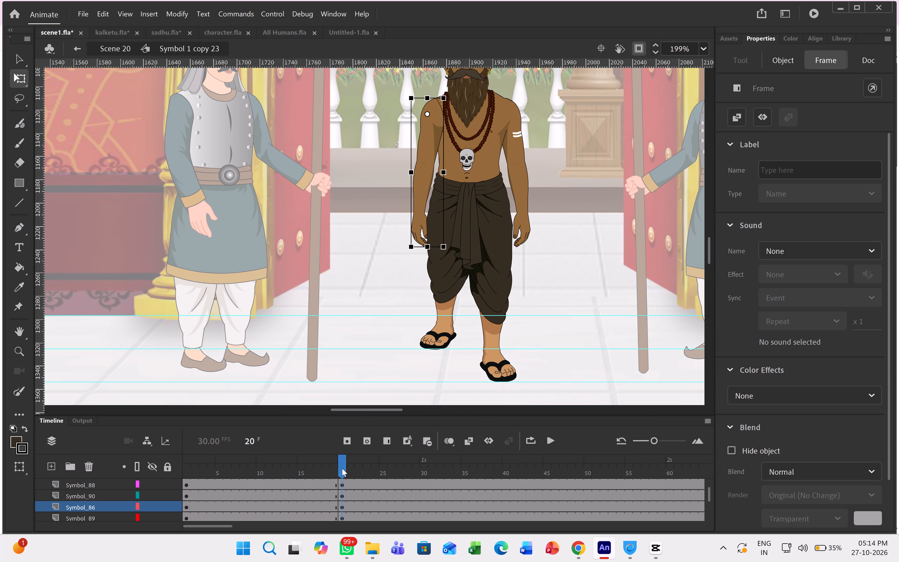
{"action": "double_click", "coordinate": [342, 468]}
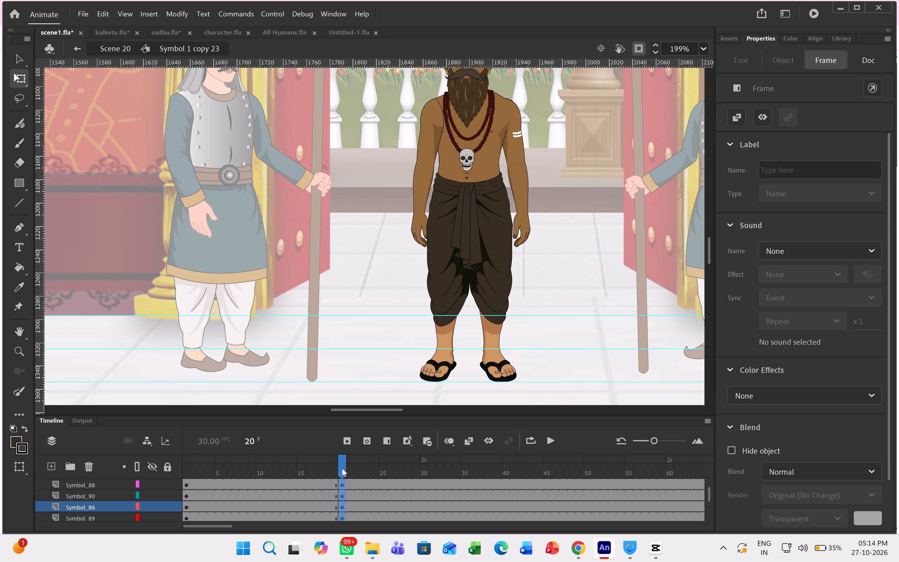
{"action": "key", "text": "shift+F5"}
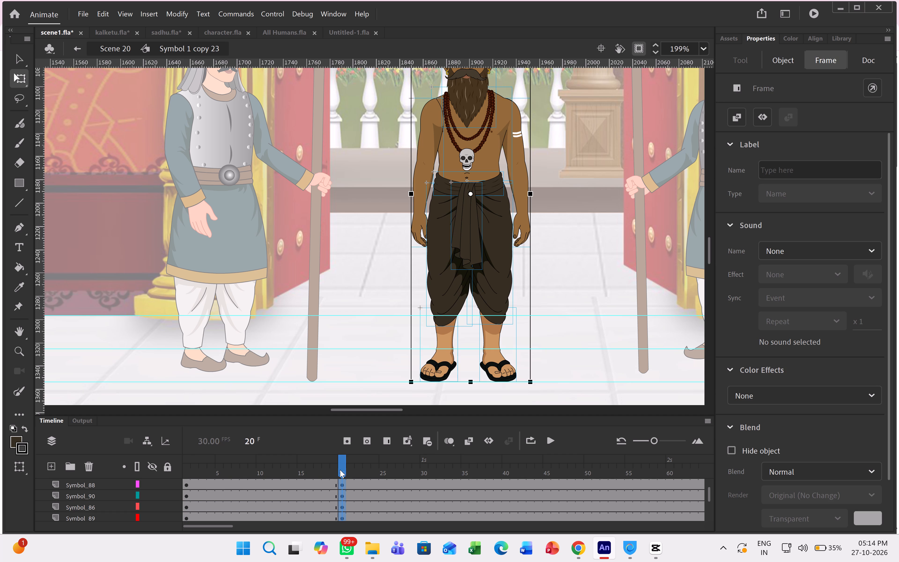
{"action": "key", "text": "shift+F6"}
{"action": "left_click_drag", "start_coordinate": [343, 467], "coordinate": [181, 475]}
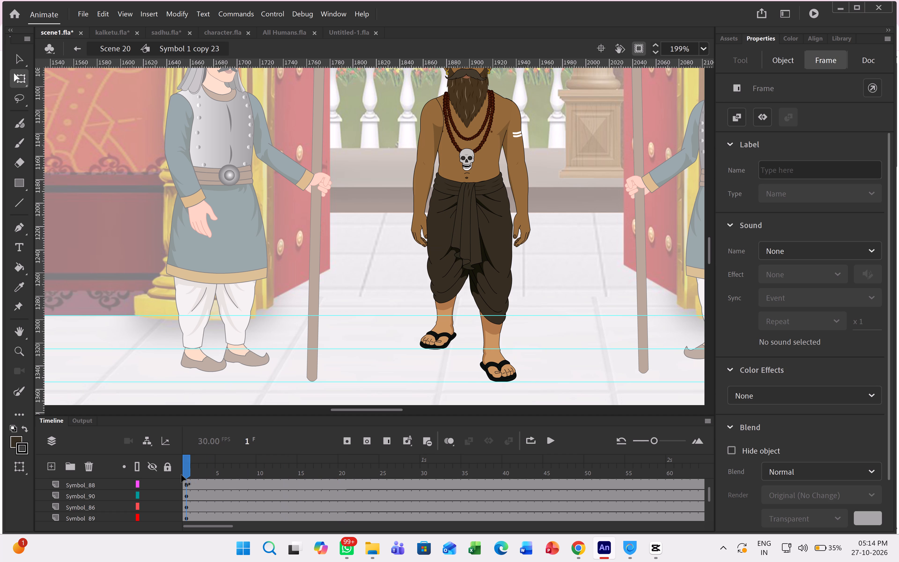
{"action": "left_click_drag", "start_coordinate": [181, 475], "coordinate": [179, 479]}
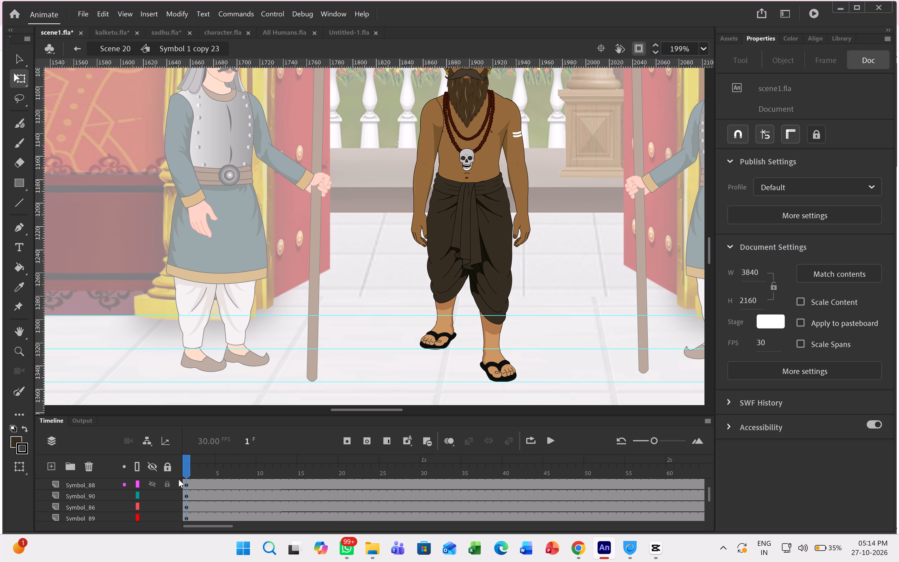
Move the right arm's layer, Symbol_86, down the layer stack between Symbol_84 and Symbol_85.
{"action": "left_click", "coordinate": [420, 177]}
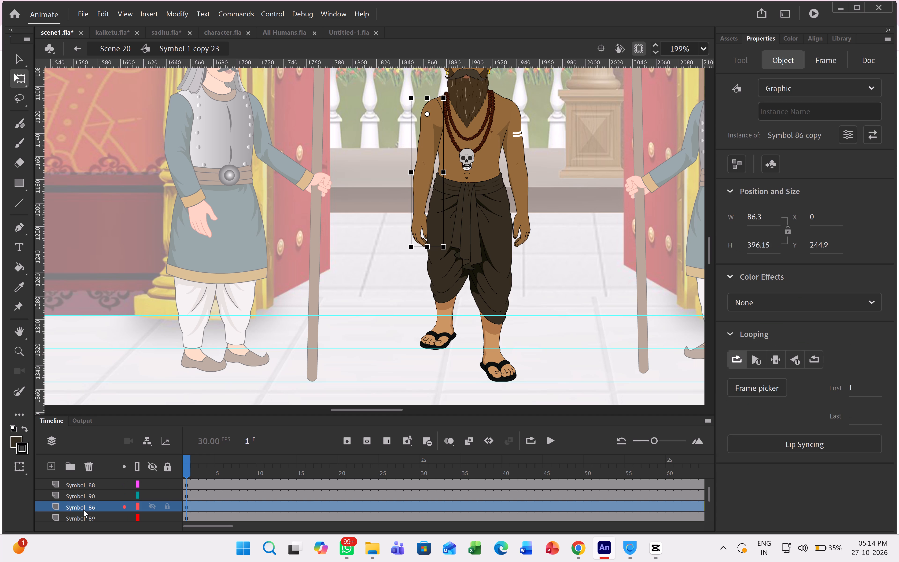
{"action": "left_click_drag", "start_coordinate": [83, 508], "coordinate": [83, 502]}
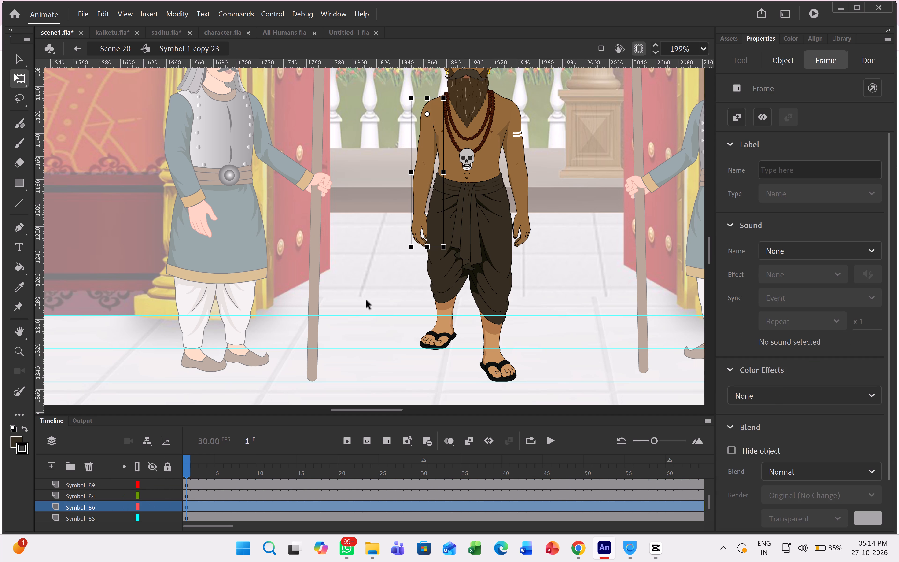
On frame 1, move the left arm's transform pivot up to the shoulder and shorten the arm to about 361 high.
{"action": "left_click", "coordinate": [524, 231]}
{"action": "left_click_drag", "start_coordinate": [515, 172], "coordinate": [508, 113]}
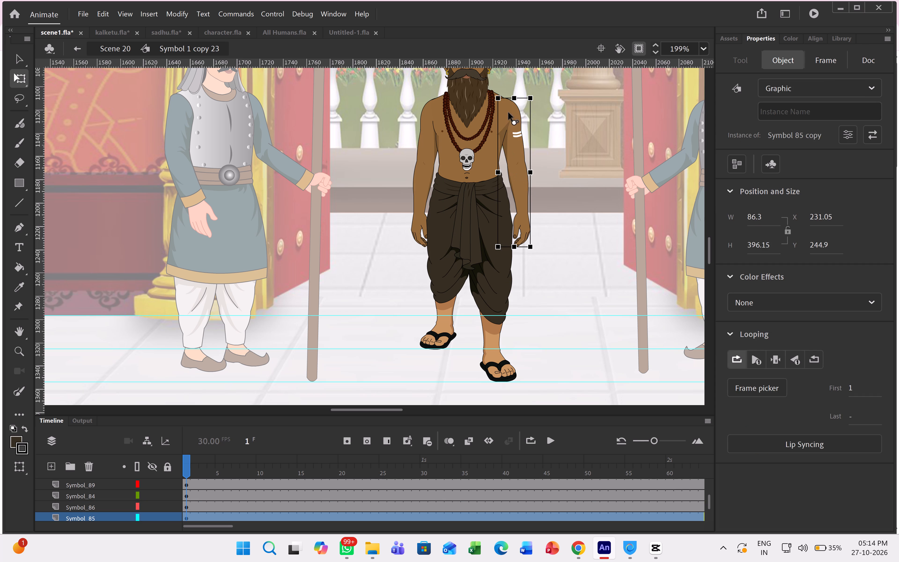
{"action": "left_click_drag", "start_coordinate": [508, 113], "coordinate": [515, 107]}
{"action": "left_click_drag", "start_coordinate": [516, 248], "coordinate": [518, 233]}
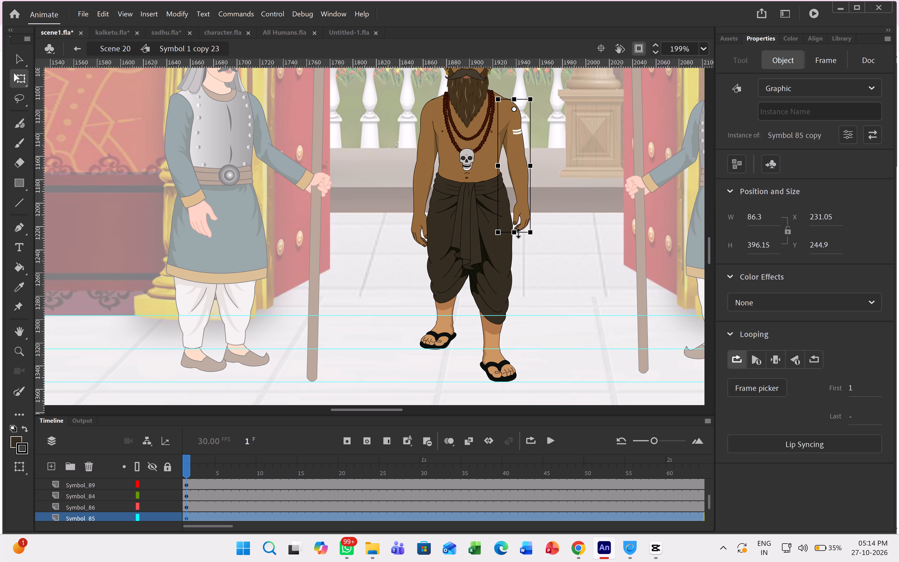
{"action": "left_click_drag", "start_coordinate": [518, 233], "coordinate": [519, 236]}
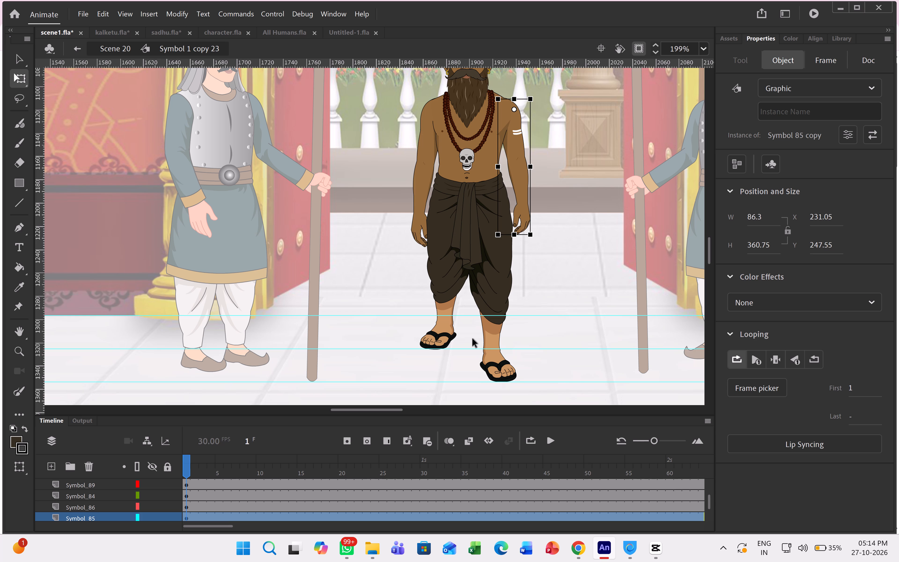
Insert keyframes at frame 20 on all body-part layers.
{"action": "double_click", "coordinate": [340, 471]}
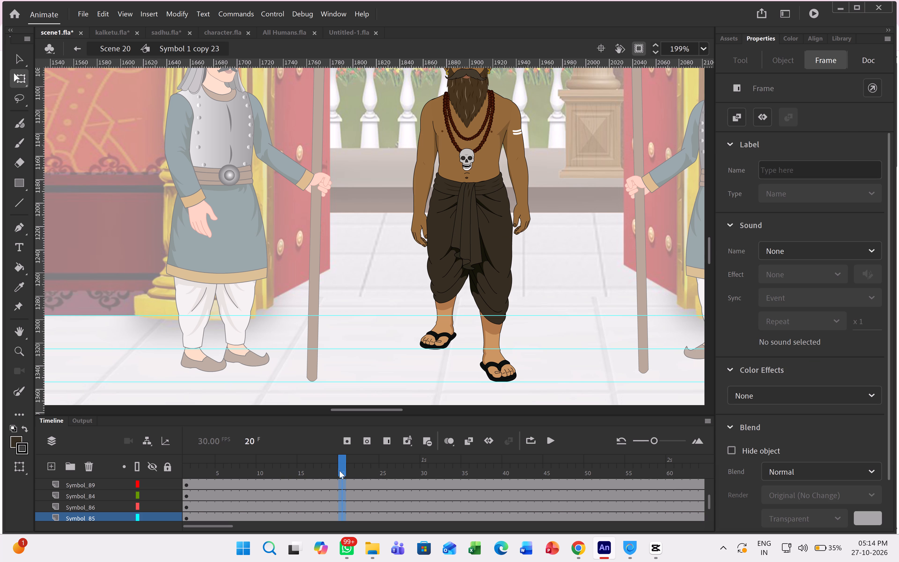
{"action": "key", "text": "F6"}
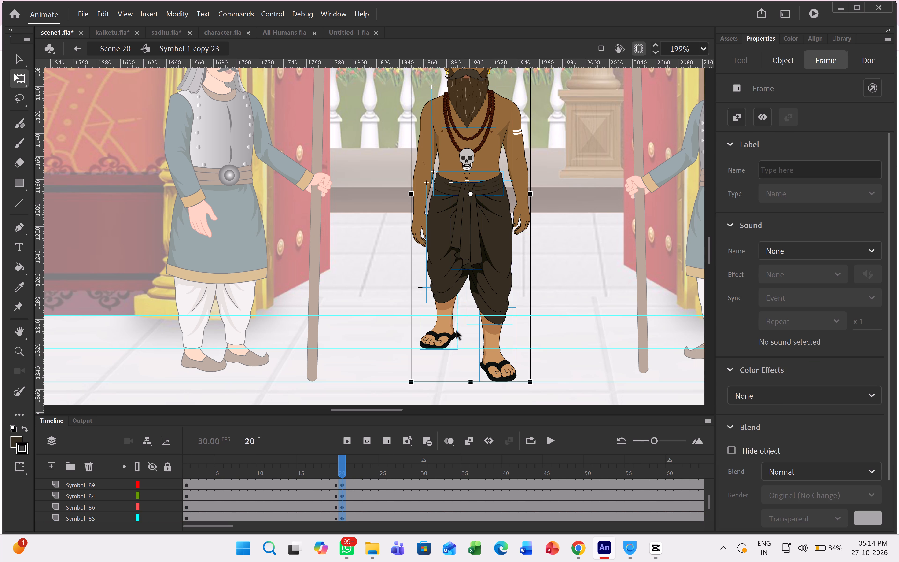
On frame 20, lengthen the right leg and foot together from a pivot at the waist down to the lowest guide.
{"action": "left_click", "coordinate": [383, 269]}
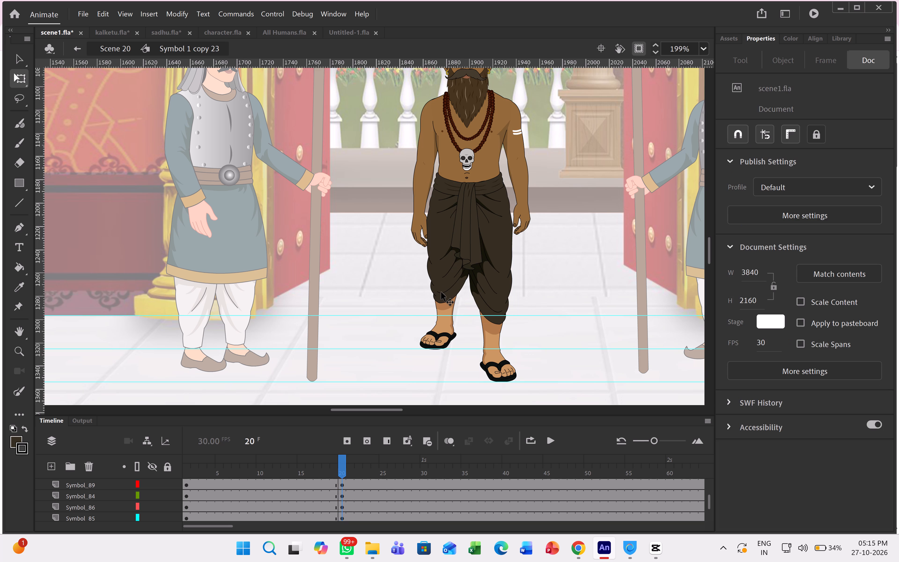
{"action": "left_click", "coordinate": [441, 292]}
{"action": "left_click", "coordinate": [439, 330], "text": "shift"}
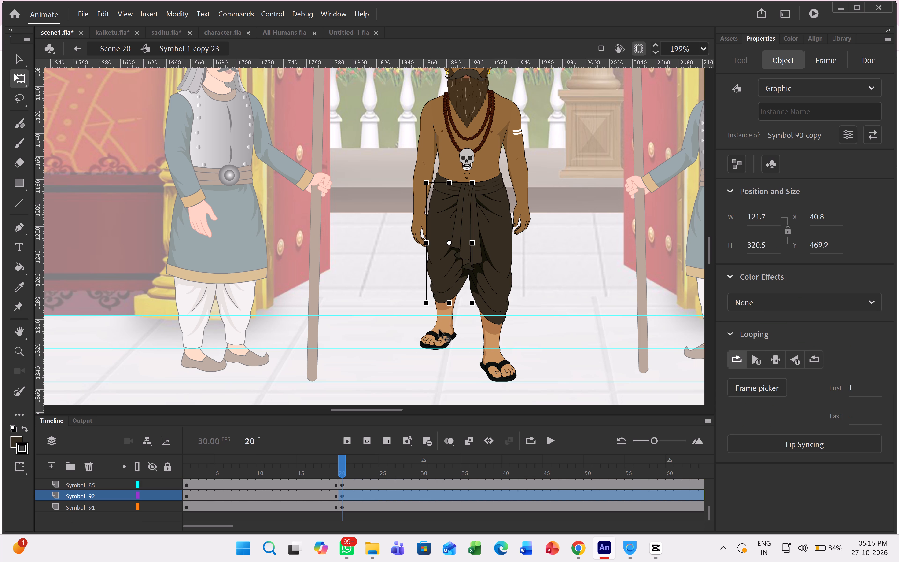
{"action": "left_click_drag", "start_coordinate": [446, 266], "coordinate": [444, 198]}
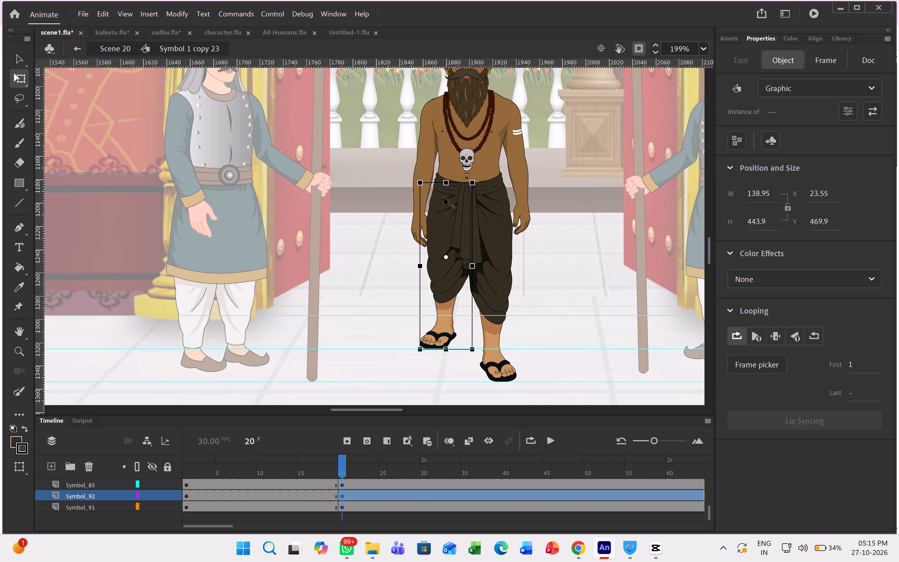
{"action": "left_click_drag", "start_coordinate": [444, 198], "coordinate": [446, 186]}
{"action": "left_click_drag", "start_coordinate": [446, 348], "coordinate": [445, 381]}
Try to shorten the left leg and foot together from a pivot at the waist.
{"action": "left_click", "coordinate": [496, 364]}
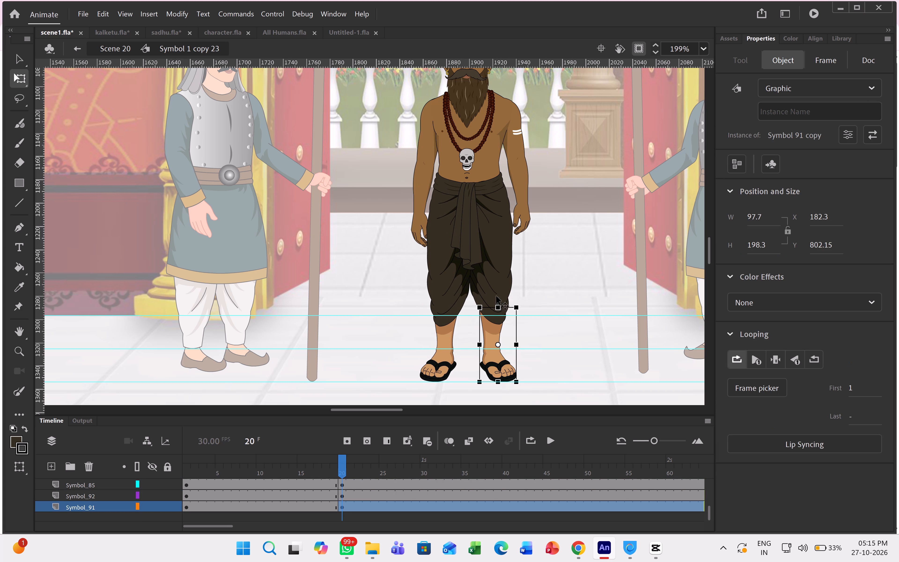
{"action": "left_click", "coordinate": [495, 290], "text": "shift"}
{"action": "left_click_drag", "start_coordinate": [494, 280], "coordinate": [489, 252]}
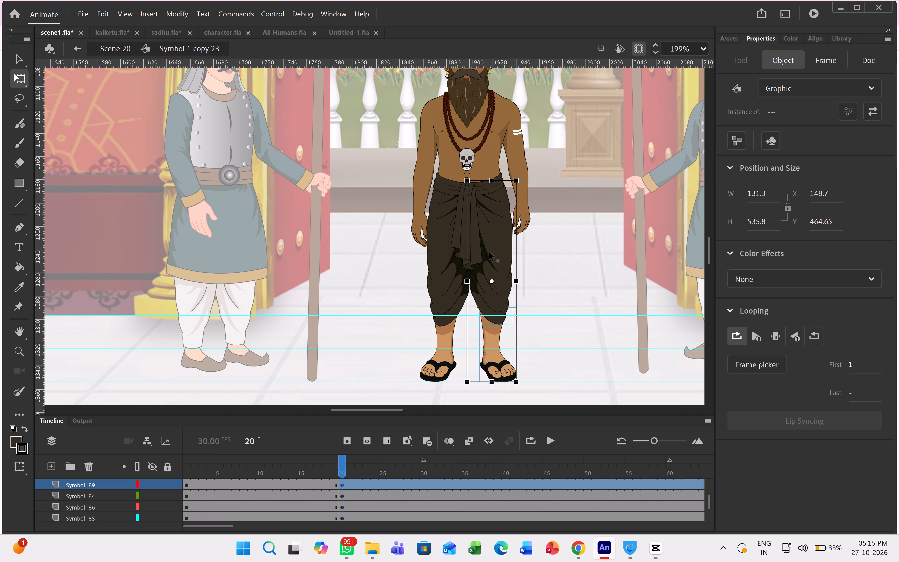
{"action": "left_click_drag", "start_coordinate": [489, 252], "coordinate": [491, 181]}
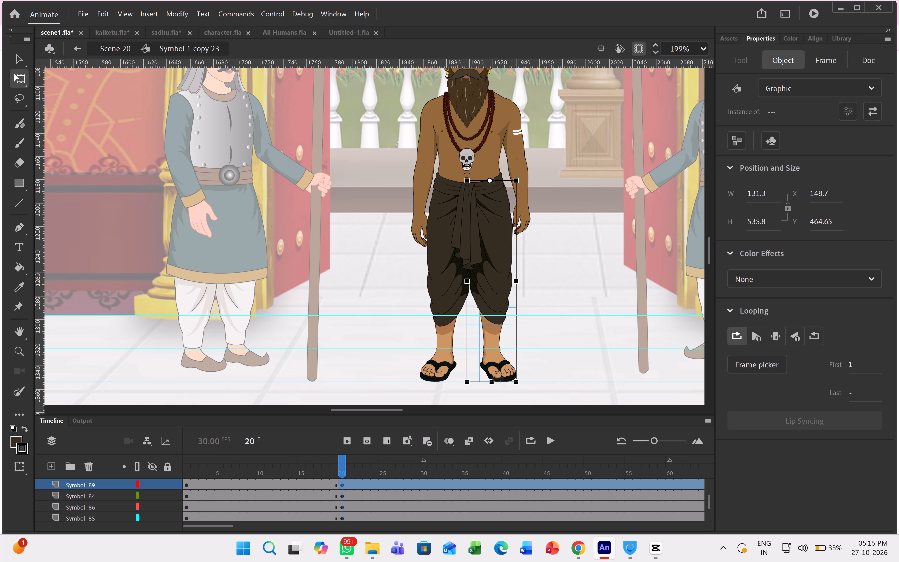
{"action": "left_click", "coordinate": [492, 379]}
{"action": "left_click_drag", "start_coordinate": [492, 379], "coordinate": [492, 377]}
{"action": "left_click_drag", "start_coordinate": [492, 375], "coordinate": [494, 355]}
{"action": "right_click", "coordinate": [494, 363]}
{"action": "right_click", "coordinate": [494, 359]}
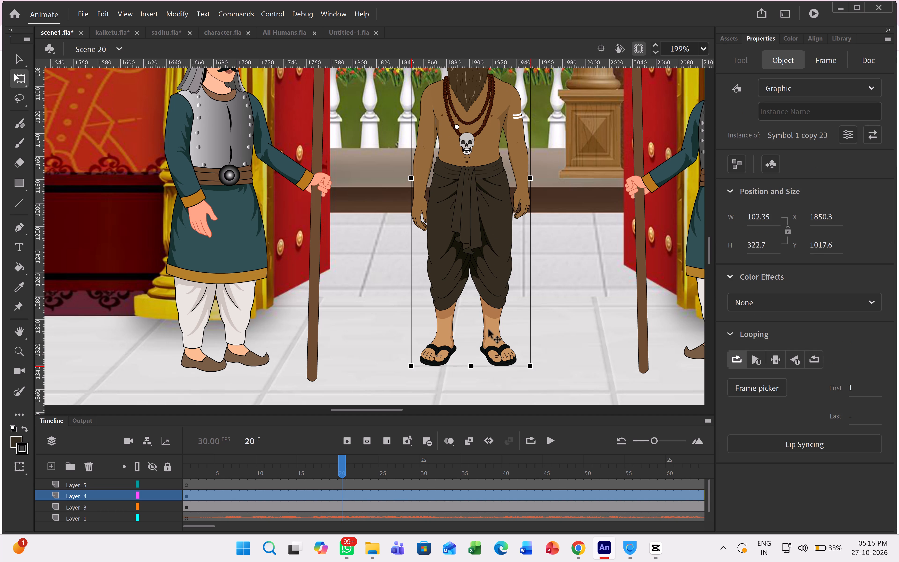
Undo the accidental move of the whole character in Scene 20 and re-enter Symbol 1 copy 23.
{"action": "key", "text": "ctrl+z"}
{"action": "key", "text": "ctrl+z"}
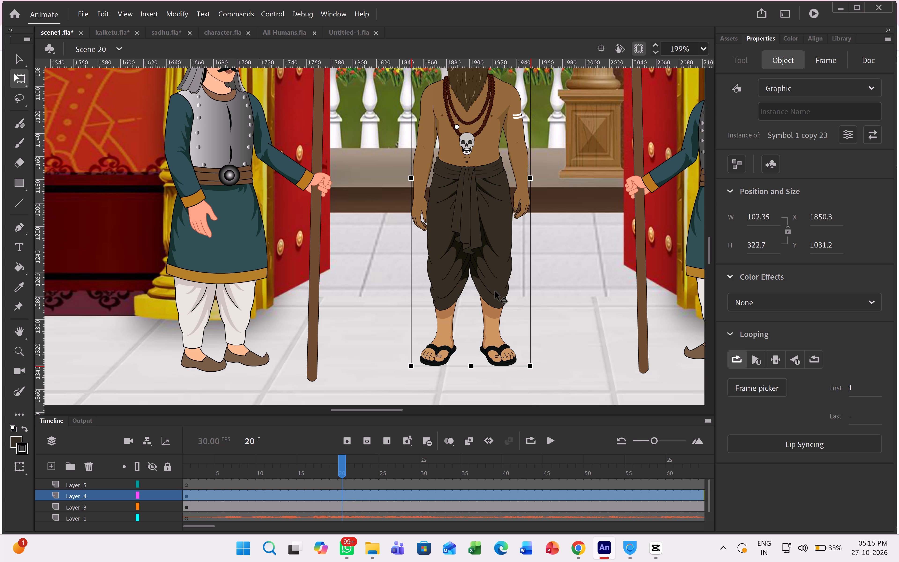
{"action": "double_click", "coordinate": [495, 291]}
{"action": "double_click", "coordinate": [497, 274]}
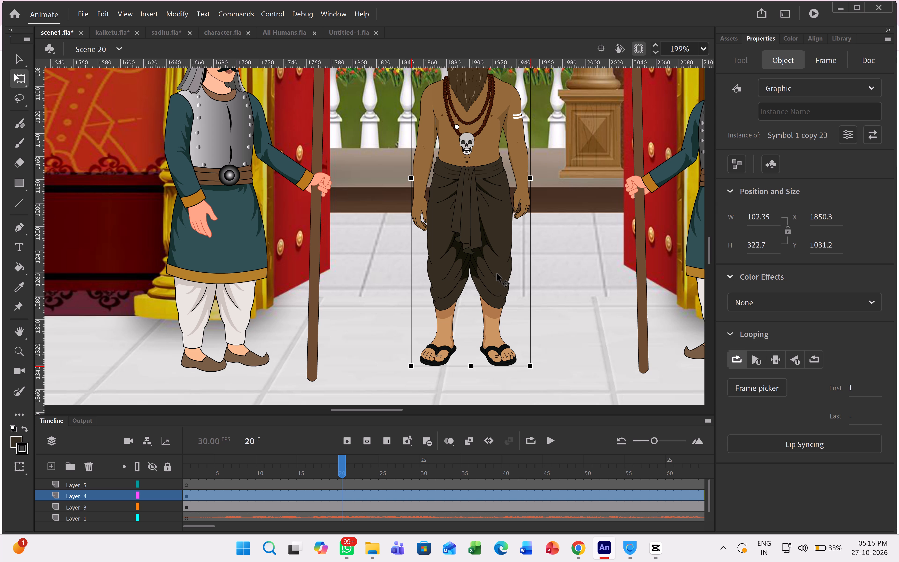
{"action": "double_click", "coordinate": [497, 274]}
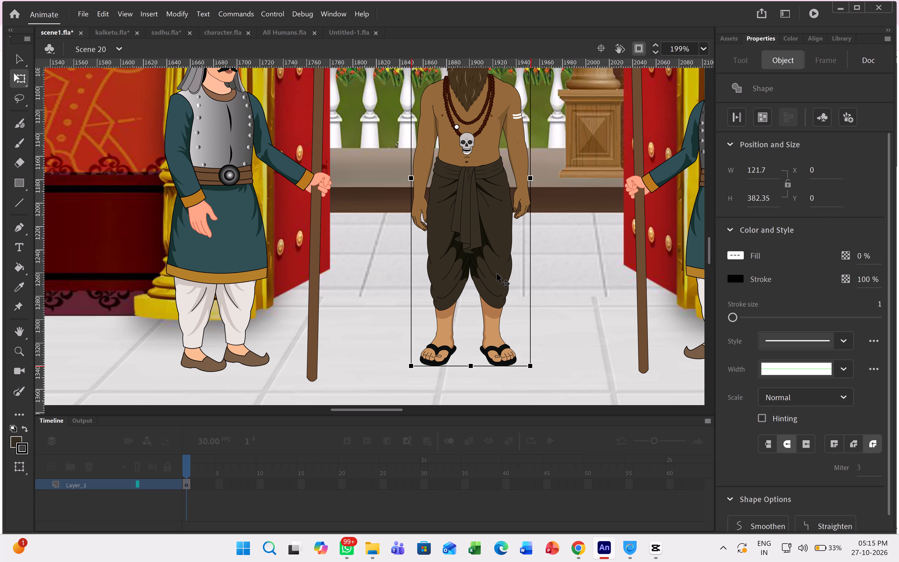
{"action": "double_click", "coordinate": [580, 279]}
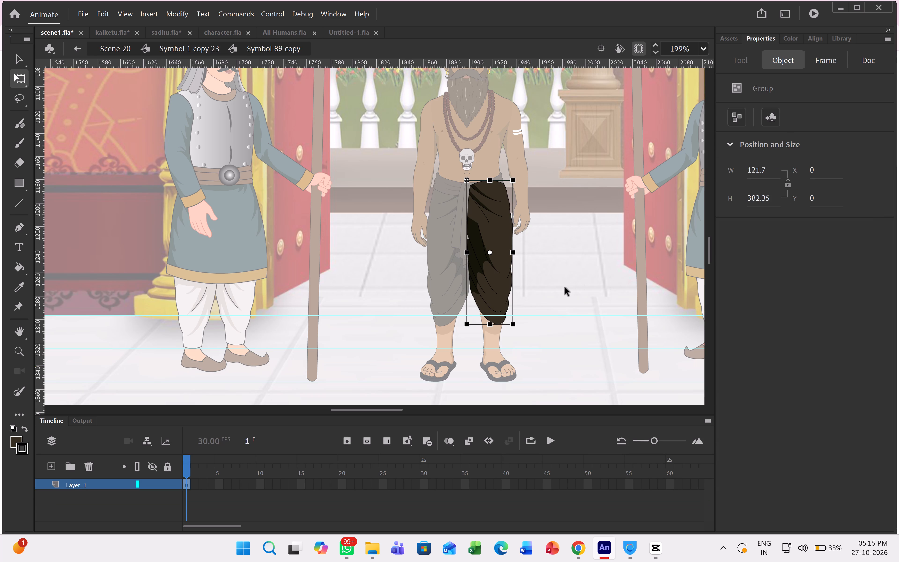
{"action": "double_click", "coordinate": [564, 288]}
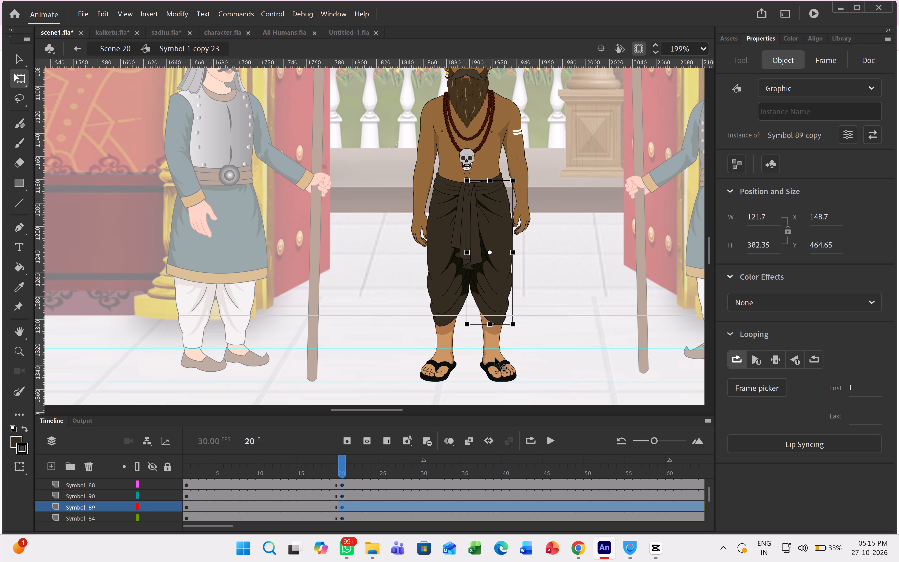
On frame 20, shorten the left leg and foot together from a waist pivot to about 447 high, ending at the middle guide.
{"action": "left_click", "coordinate": [495, 358], "text": "shift"}
{"action": "left_click_drag", "start_coordinate": [493, 281], "coordinate": [492, 255]}
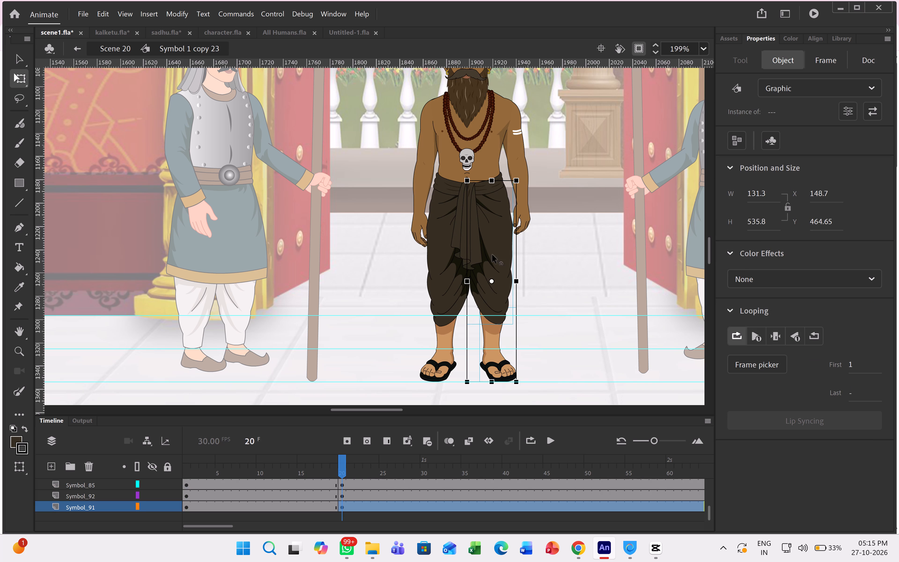
{"action": "left_click_drag", "start_coordinate": [492, 255], "coordinate": [491, 185]}
{"action": "left_click_drag", "start_coordinate": [492, 380], "coordinate": [497, 349]}
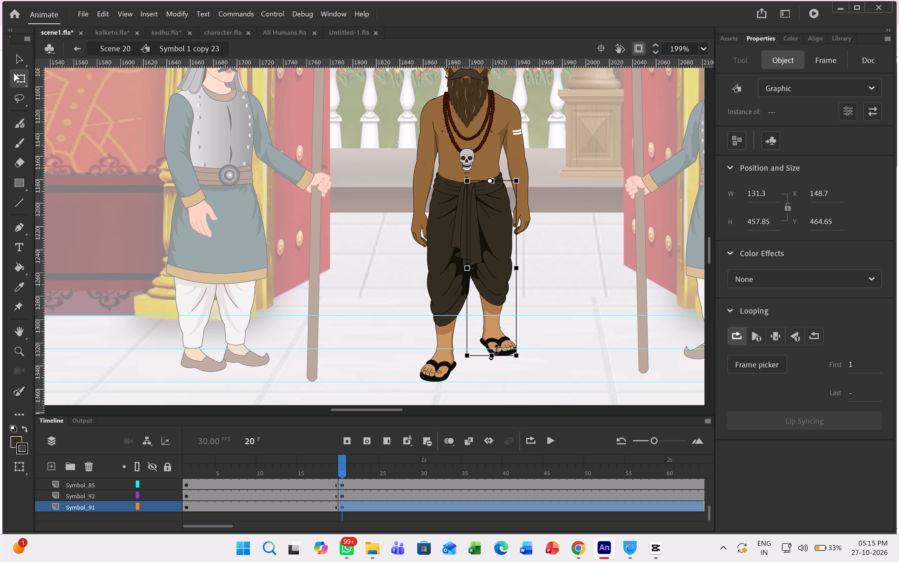
{"action": "left_click_drag", "start_coordinate": [497, 349], "coordinate": [497, 347]}
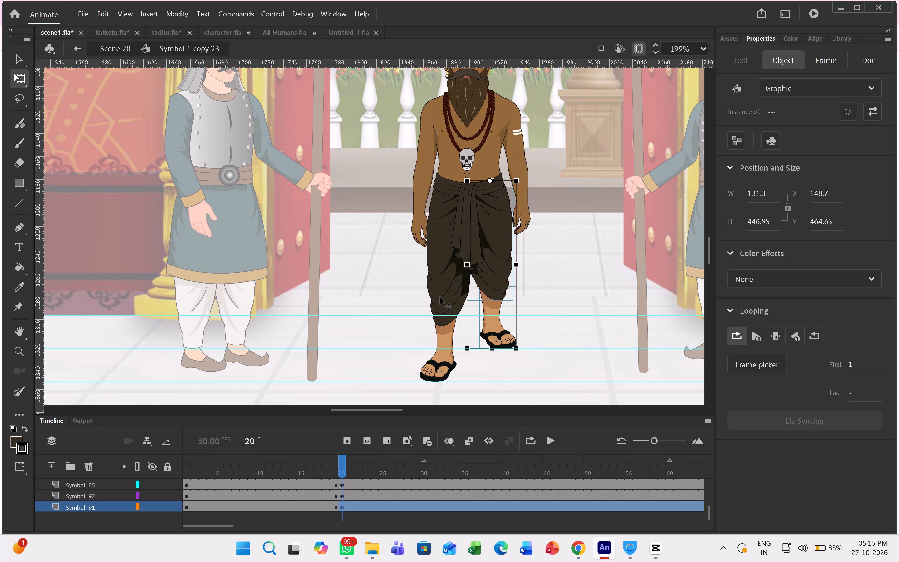
On frame 20, lengthen the left arm from its shoulder pivot to about 401 high and rotate it slightly outward from the body.
{"action": "scroll", "coordinate": [440, 297], "scroll_direction": "up", "scroll_amount": 1}
{"action": "scroll", "coordinate": [445, 312], "scroll_direction": "down", "scroll_amount": 1}
{"action": "left_click", "coordinate": [526, 218]}
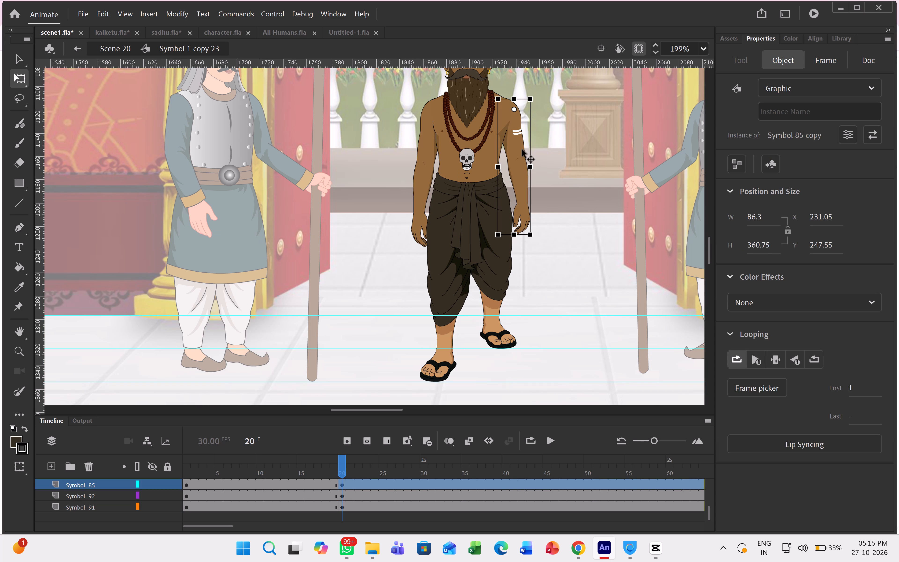
{"action": "left_click_drag", "start_coordinate": [516, 233], "coordinate": [516, 240]}
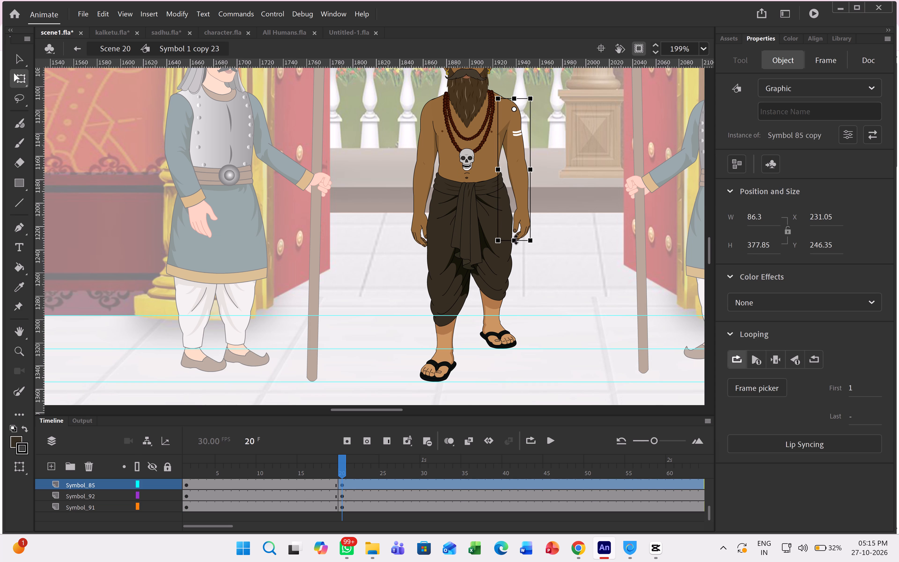
{"action": "left_click_drag", "start_coordinate": [516, 240], "coordinate": [517, 247]}
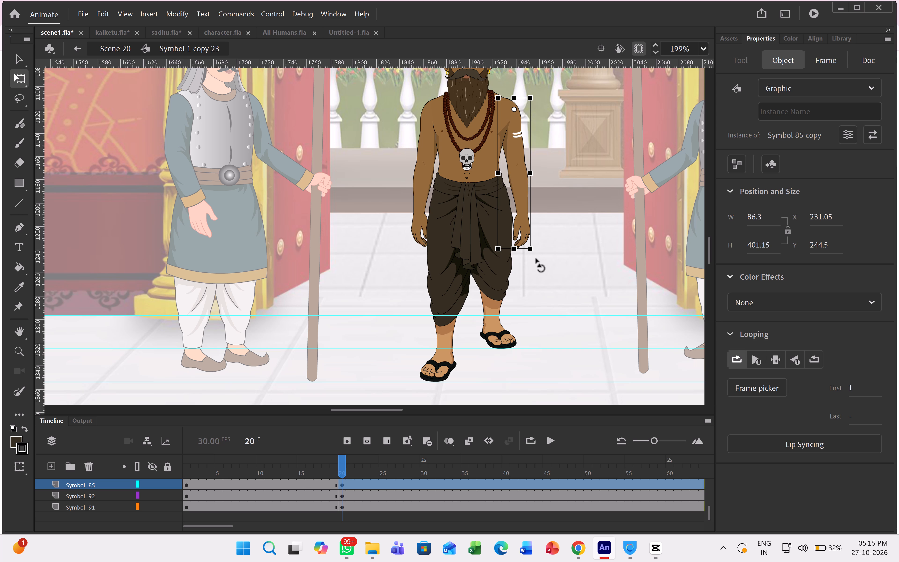
{"action": "left_click_drag", "start_coordinate": [536, 259], "coordinate": [544, 256]}
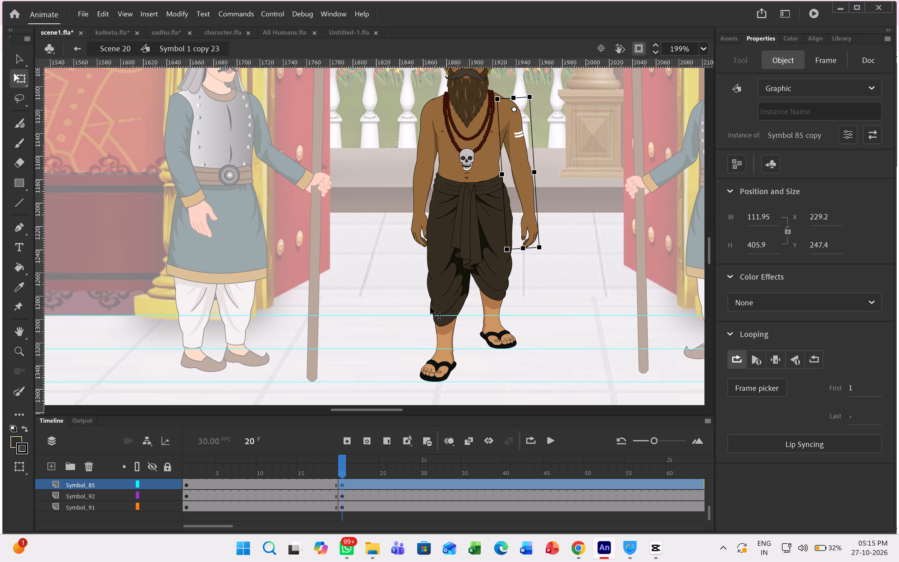
On frame 20, shorten the right arm from its shoulder pivot so the hand rises slightly above the left hand.
{"action": "left_click", "coordinate": [419, 228]}
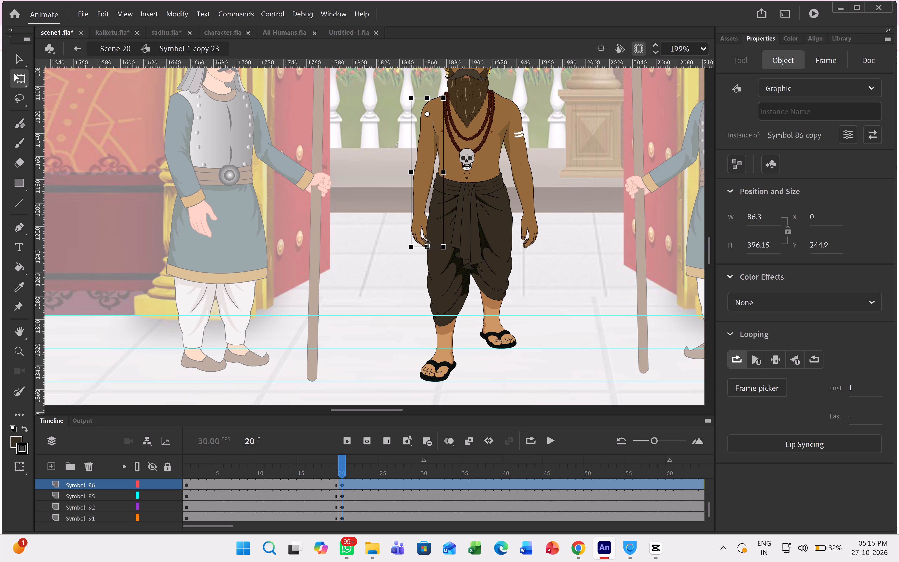
{"action": "left_click_drag", "start_coordinate": [428, 245], "coordinate": [426, 231]}
On frame 1, rotate the right arm slightly outward from the body around its shoulder pivot.
{"action": "left_click_drag", "start_coordinate": [343, 471], "coordinate": [155, 475]}
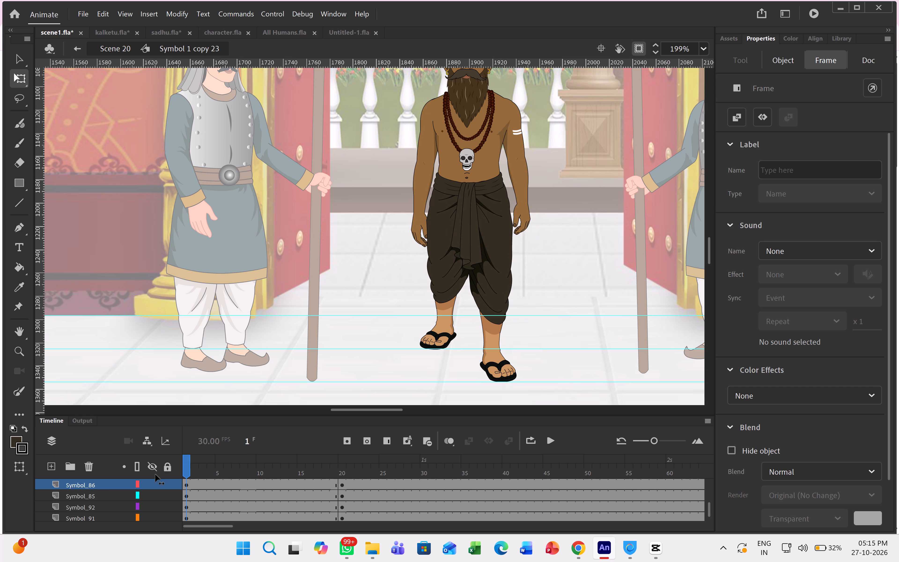
{"action": "left_click_drag", "start_coordinate": [155, 475], "coordinate": [74, 486]}
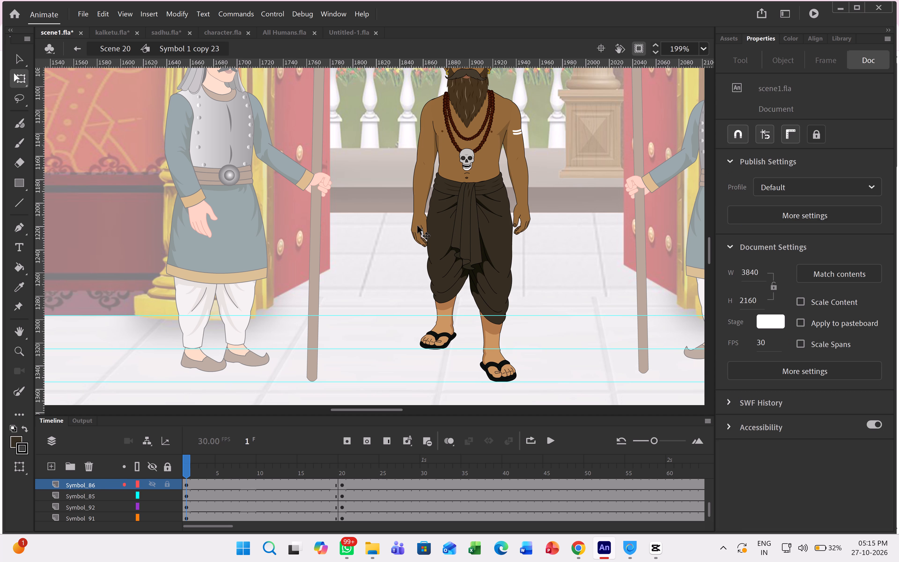
{"action": "left_click", "coordinate": [418, 226]}
{"action": "left_click_drag", "start_coordinate": [409, 255], "coordinate": [400, 258]}
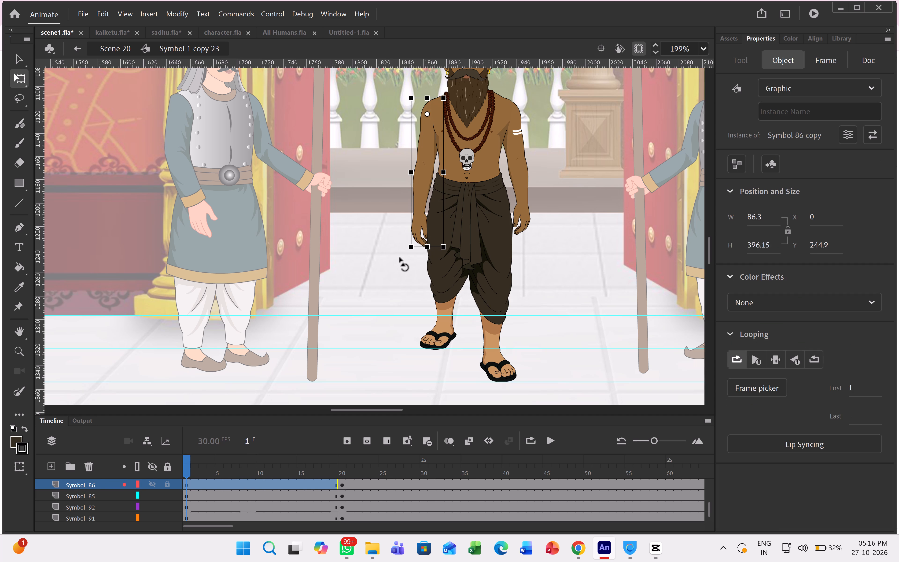
{"action": "left_click_drag", "start_coordinate": [400, 258], "coordinate": [398, 258]}
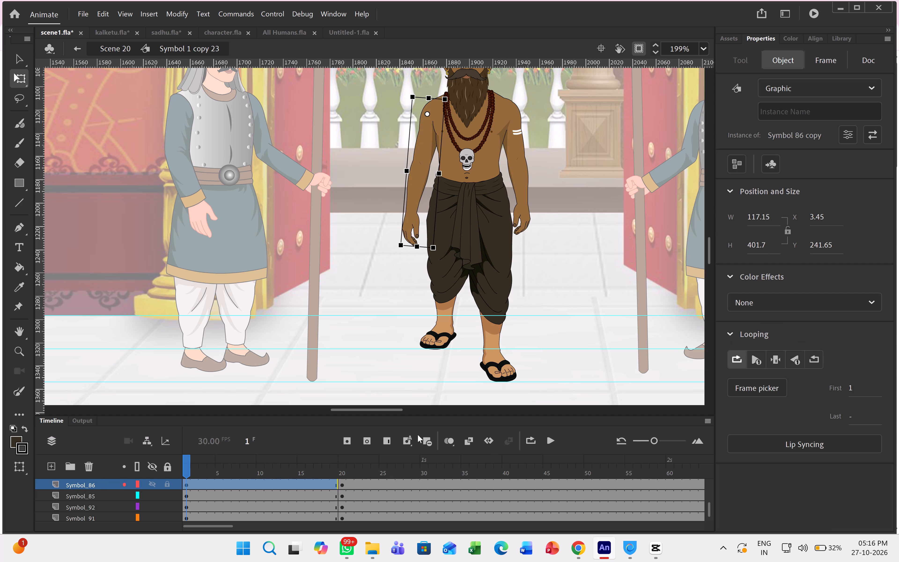
Create a classic tween between frames 1 and 20 on all layers and scrub through the timeline to check it.
{"action": "double_click", "coordinate": [251, 465]}
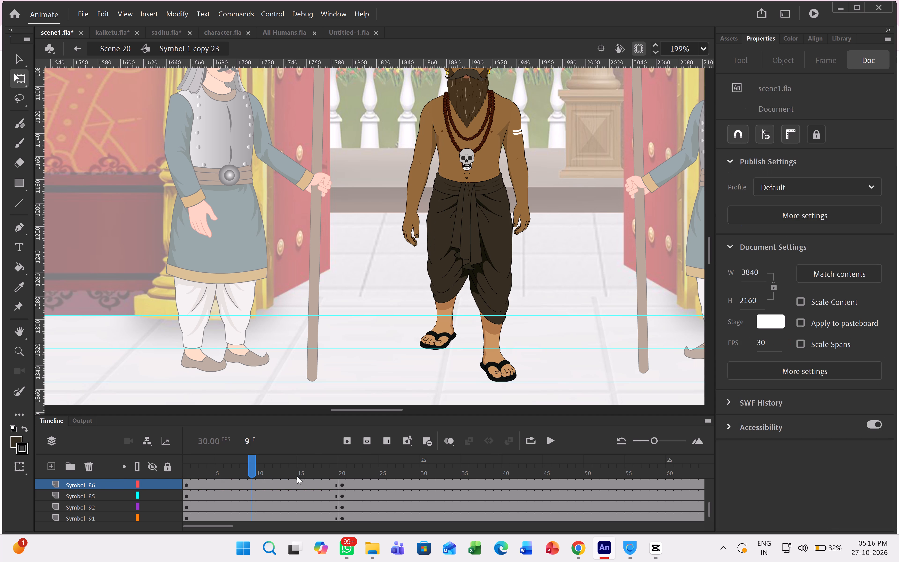
{"action": "double_click", "coordinate": [289, 467]}
{"action": "left_click", "coordinate": [464, 440]}
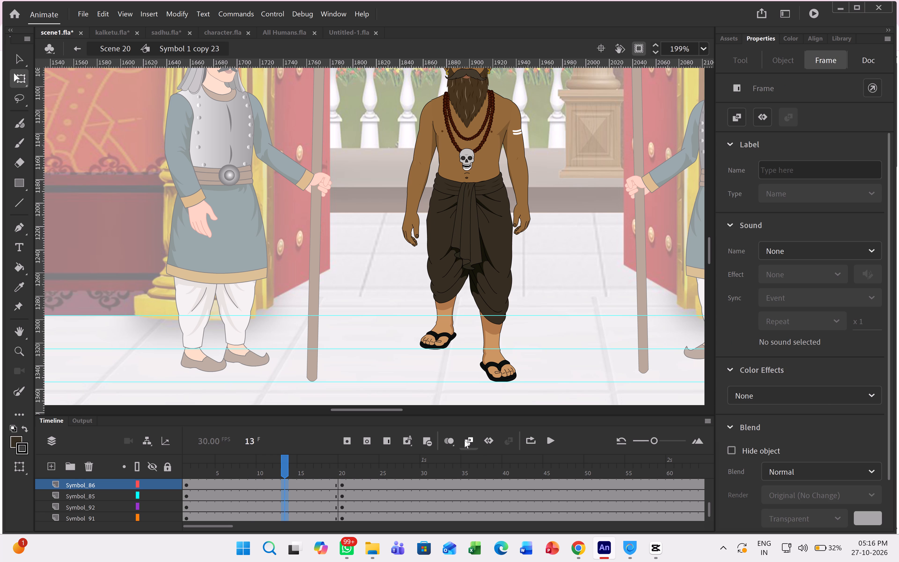
{"action": "left_click_drag", "start_coordinate": [237, 478], "coordinate": [117, 474]}
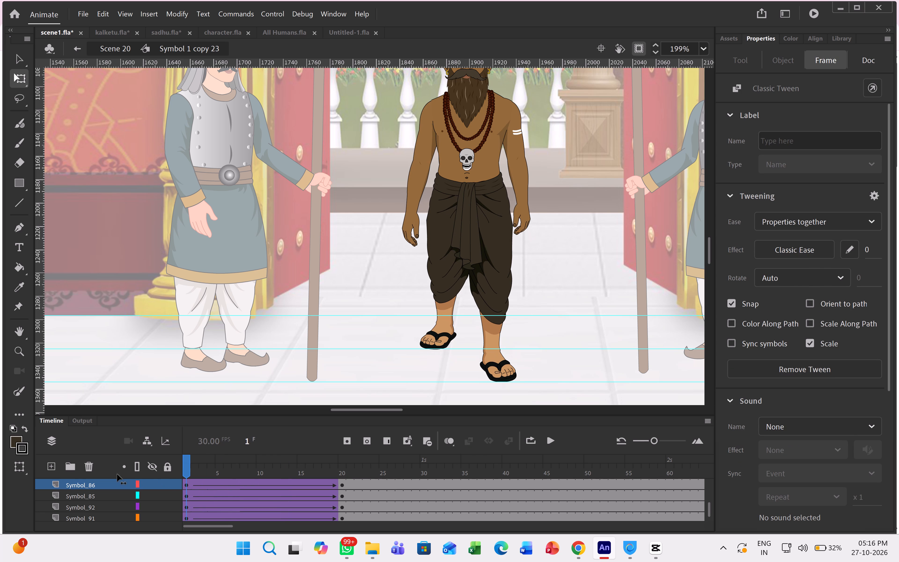
{"action": "left_click_drag", "start_coordinate": [117, 474], "coordinate": [475, 445]}
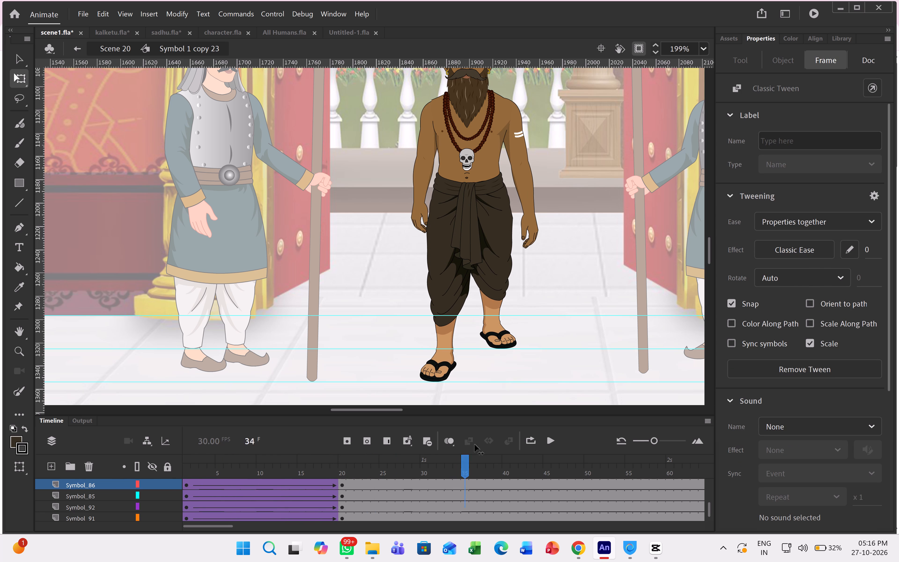
{"action": "left_click_drag", "start_coordinate": [475, 445], "coordinate": [505, 442]}
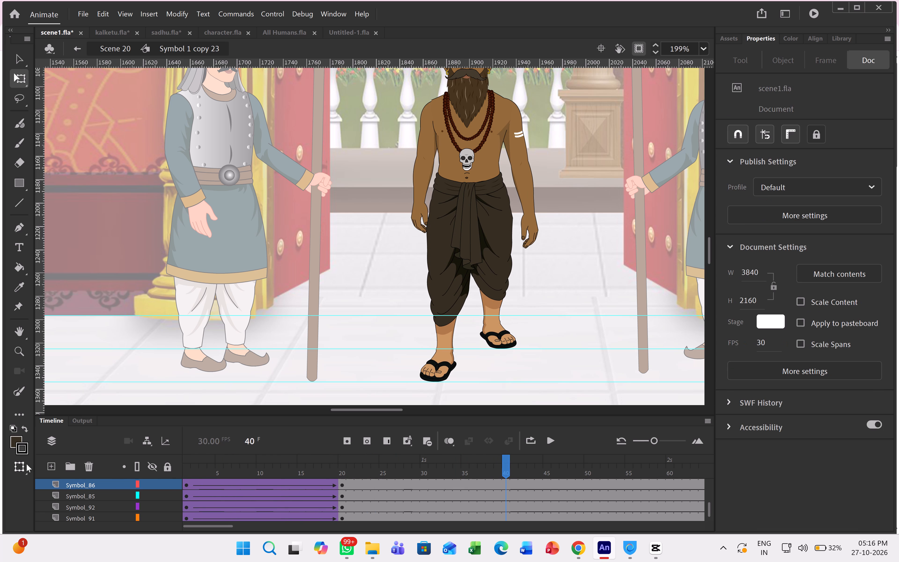
Copy the frame 1 keyframes of all layers to frame 40.
{"action": "double_click", "coordinate": [184, 473]}
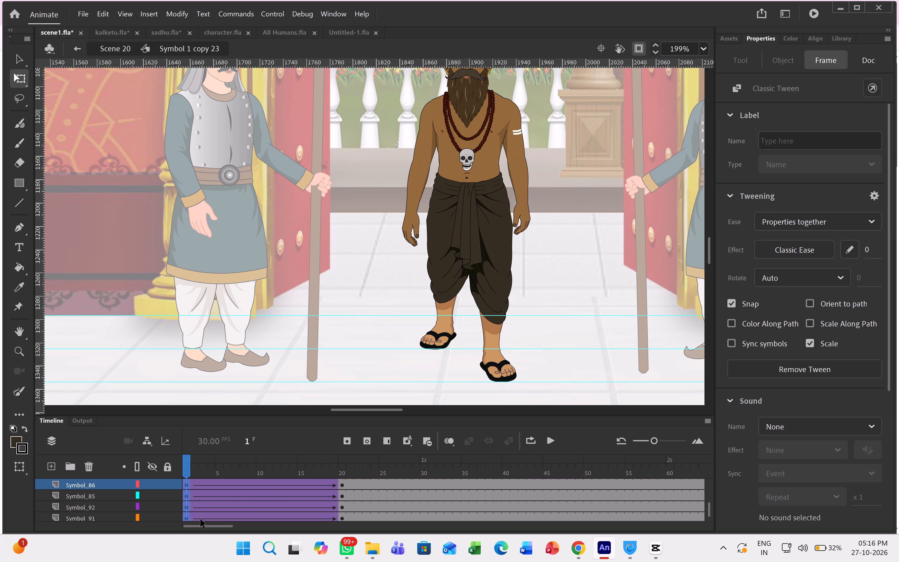
{"action": "left_click_drag", "start_coordinate": [187, 517], "coordinate": [288, 513], "text": "alt"}
{"action": "left_click_drag", "start_coordinate": [288, 513], "coordinate": [507, 508], "text": "alt"}
Switch to Chrome and resume the front walk cycle tutorial video.
{"action": "left_click", "coordinate": [579, 551]}
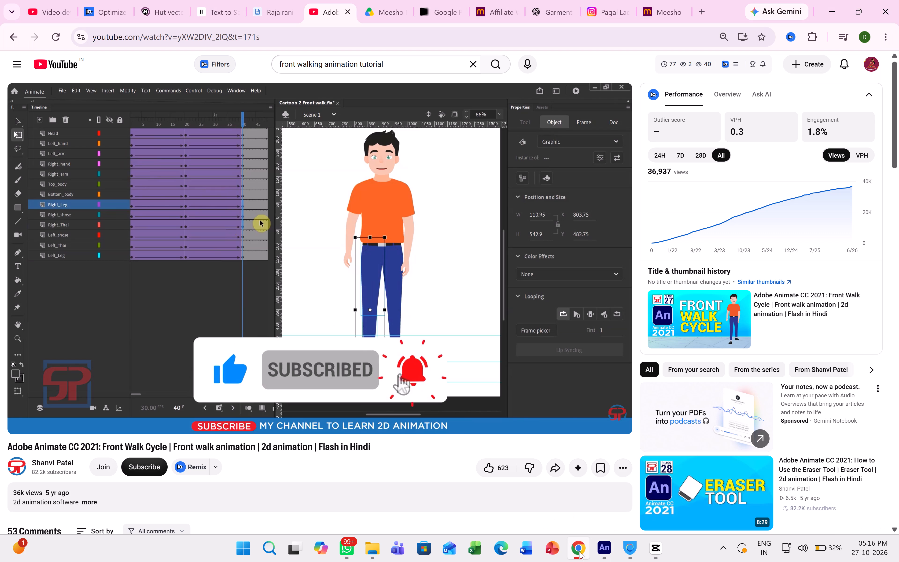
{"action": "left_click", "coordinate": [412, 293]}
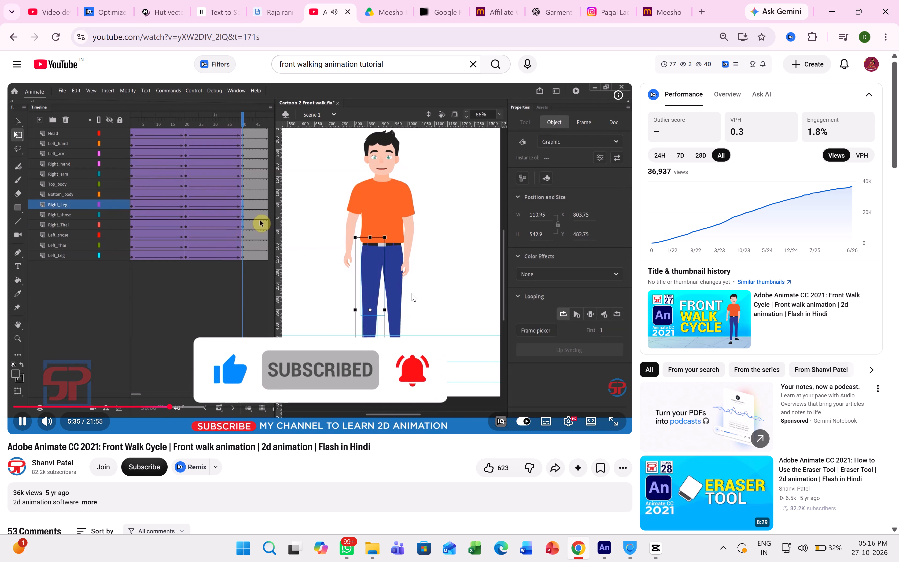
Lower the system volume to about half.
{"action": "left_click", "coordinate": [801, 551]}
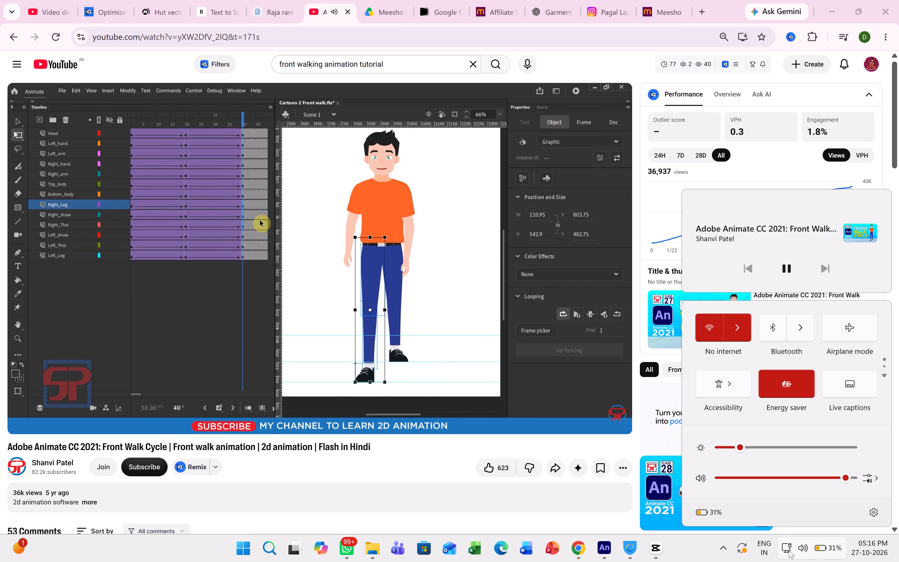
{"action": "left_click", "coordinate": [782, 474]}
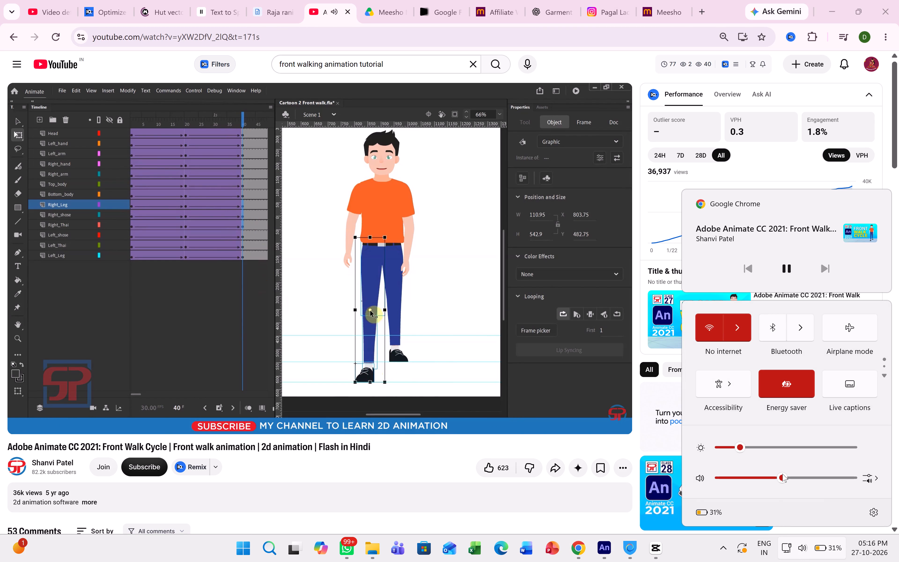
{"action": "left_click", "coordinate": [771, 477]}
{"action": "left_click", "coordinate": [758, 478]}
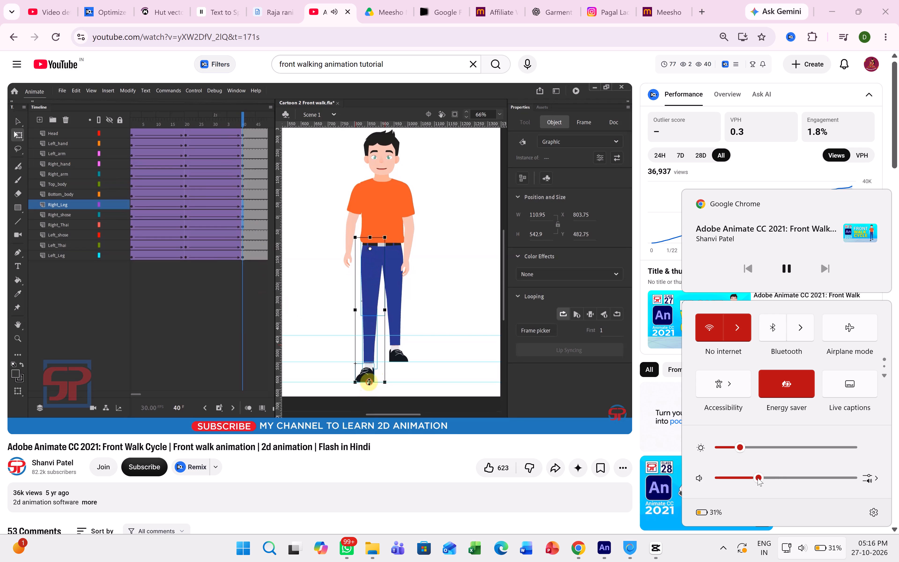
{"action": "left_click", "coordinate": [781, 481]}
Connect the computer to the vivo V50 Wi-Fi network.
{"action": "left_click", "coordinate": [734, 328]}
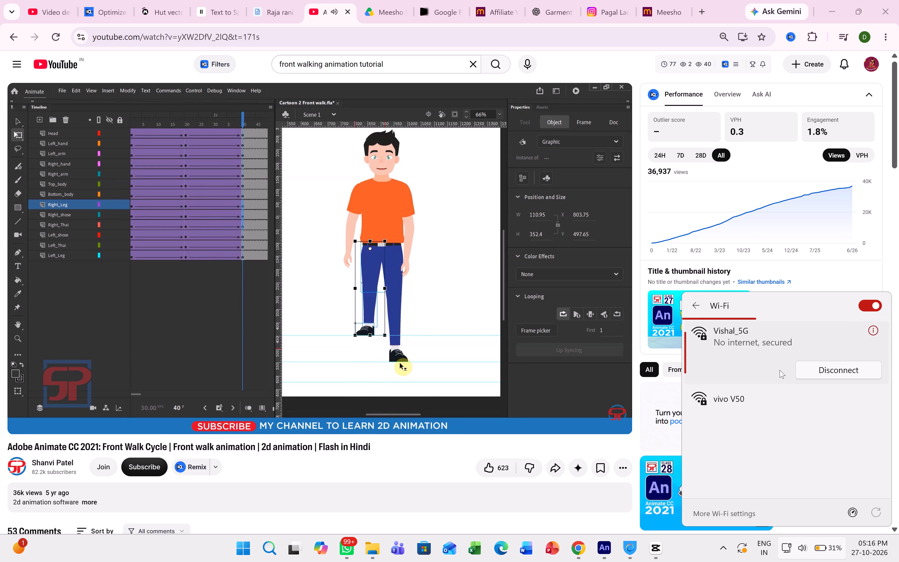
{"action": "left_click", "coordinate": [776, 402]}
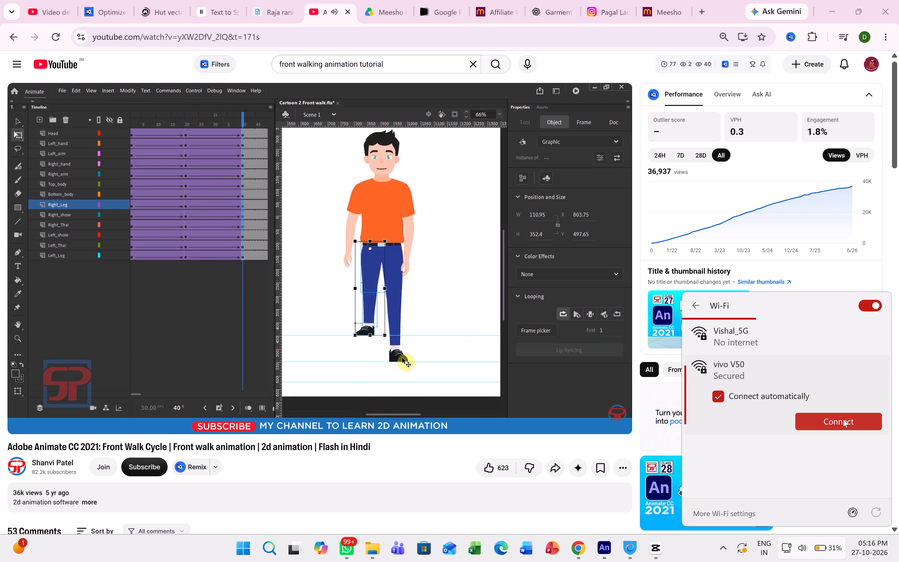
{"action": "left_click", "coordinate": [843, 419]}
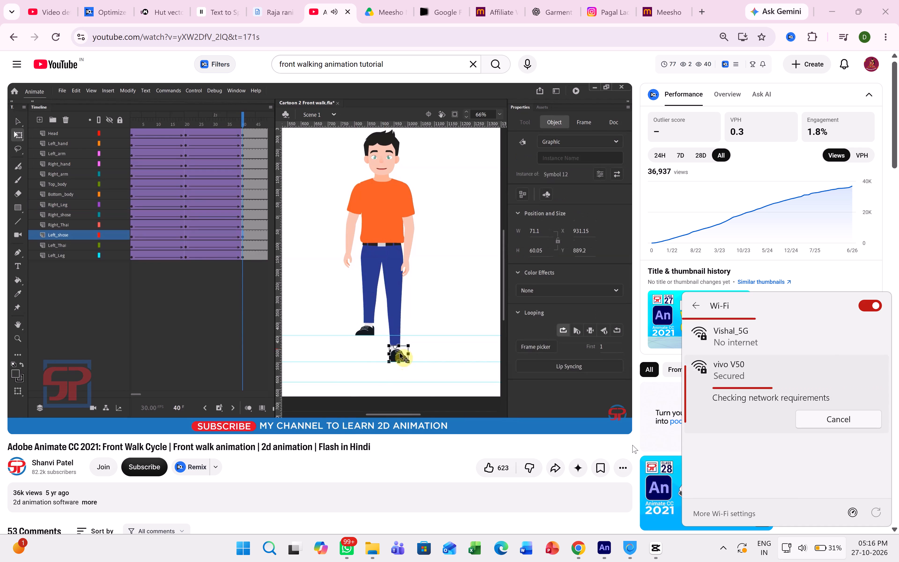
{"action": "left_click", "coordinate": [628, 445]}
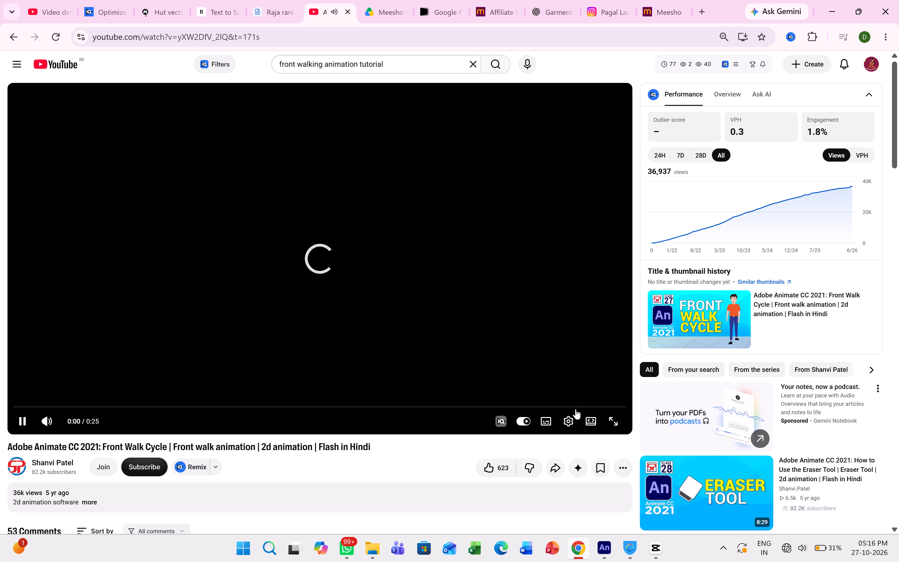
{"action": "left_click", "coordinate": [785, 548]}
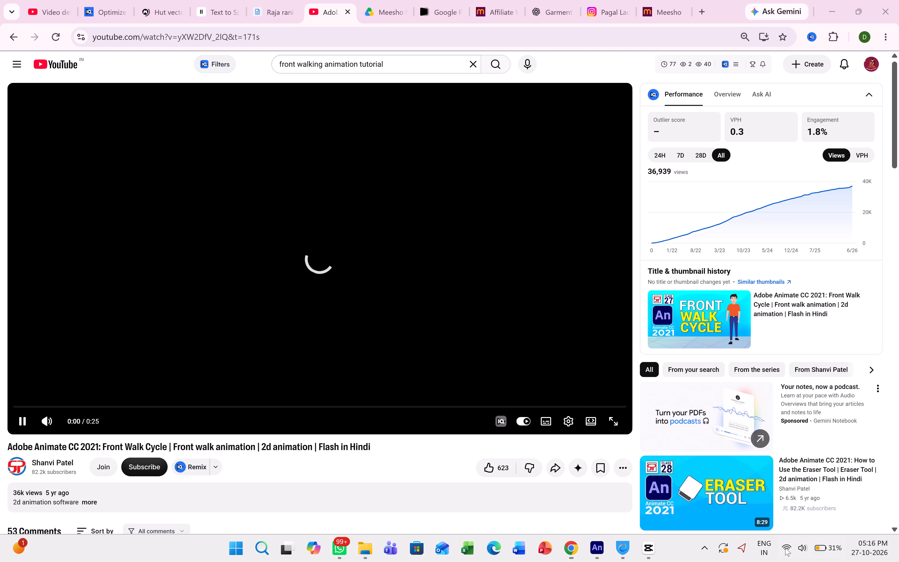
{"action": "left_click", "coordinate": [429, 449]}
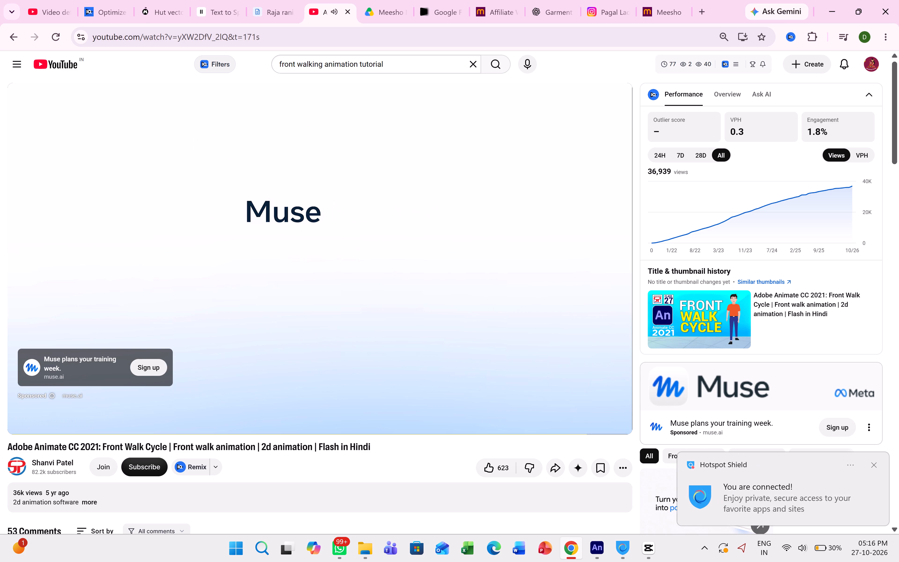
Skip the ad and watch in full screen how the tutorial adjusts both legs on frame 40, then return to the normal view.
{"action": "left_click", "coordinate": [589, 389]}
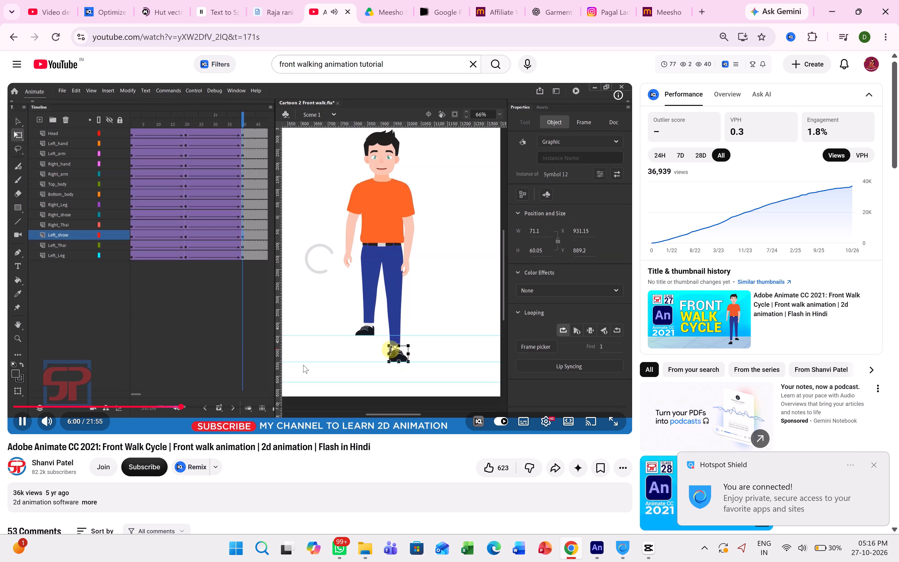
{"action": "triple_click", "coordinate": [311, 344]}
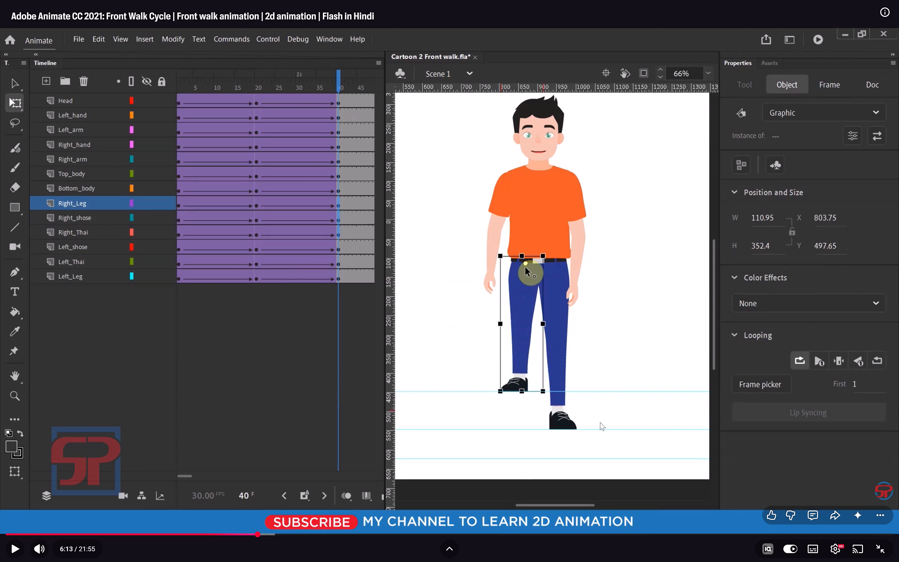
{"action": "left_click", "coordinate": [398, 408]}
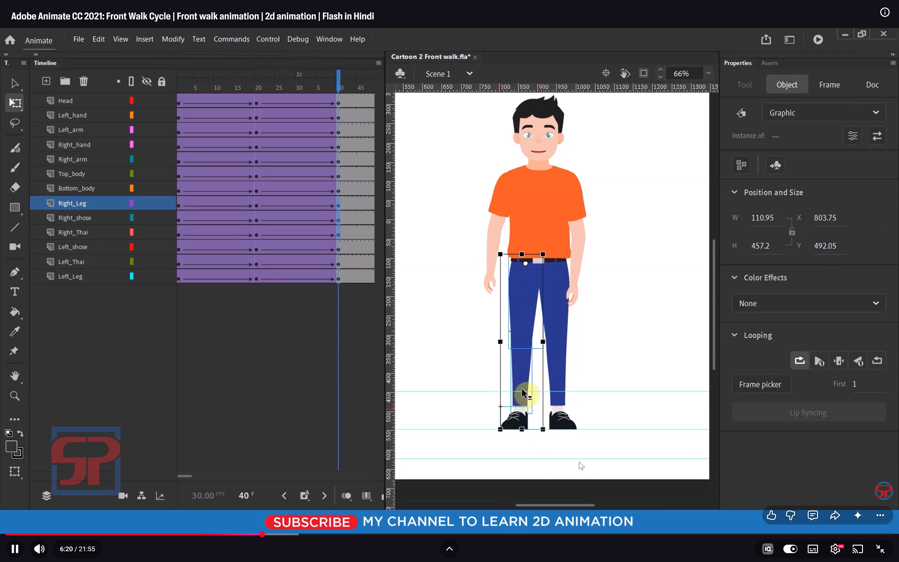
{"action": "double_click", "coordinate": [665, 390]}
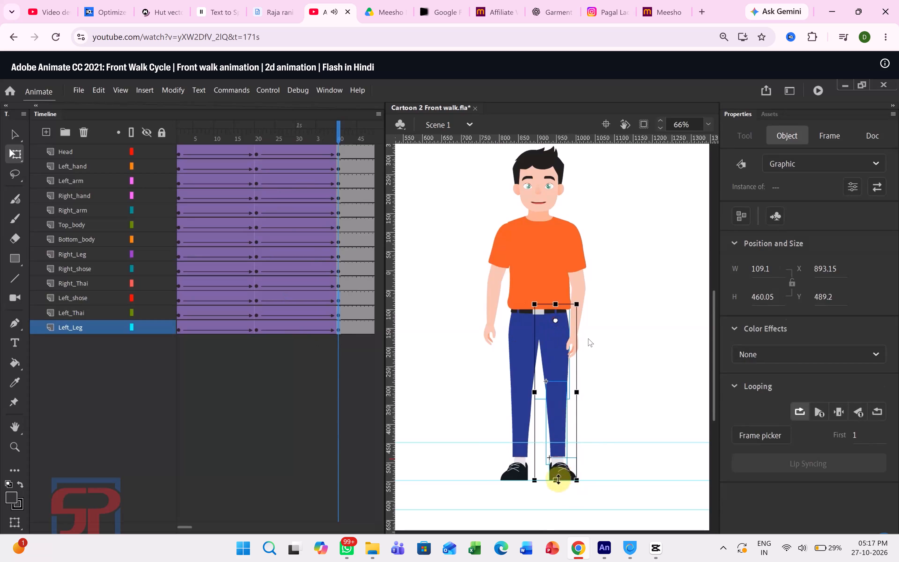
{"action": "left_click", "coordinate": [724, 361]}
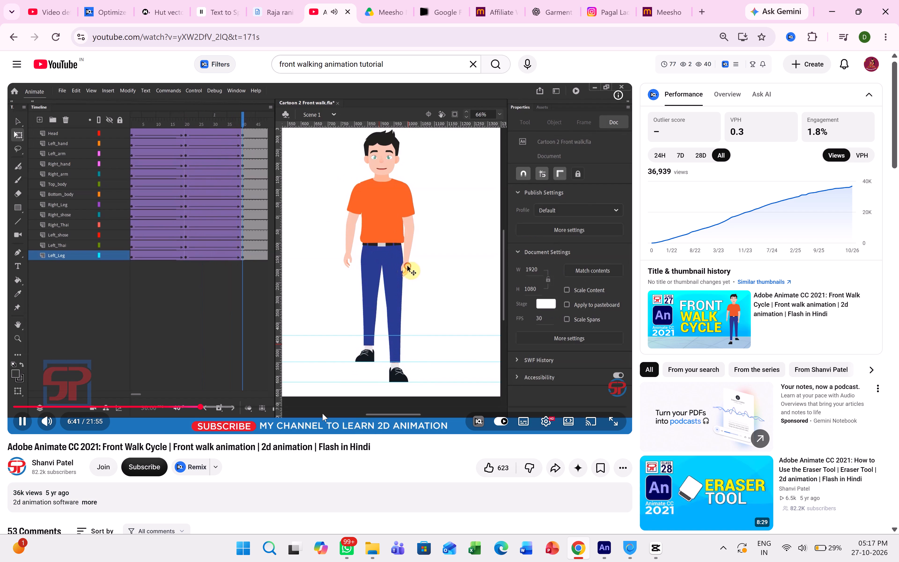
Skip ahead in the tutorial to about 8:06, examining the arm pose on frame 40 and the work around frame 60.
{"action": "left_click", "coordinate": [210, 407]}
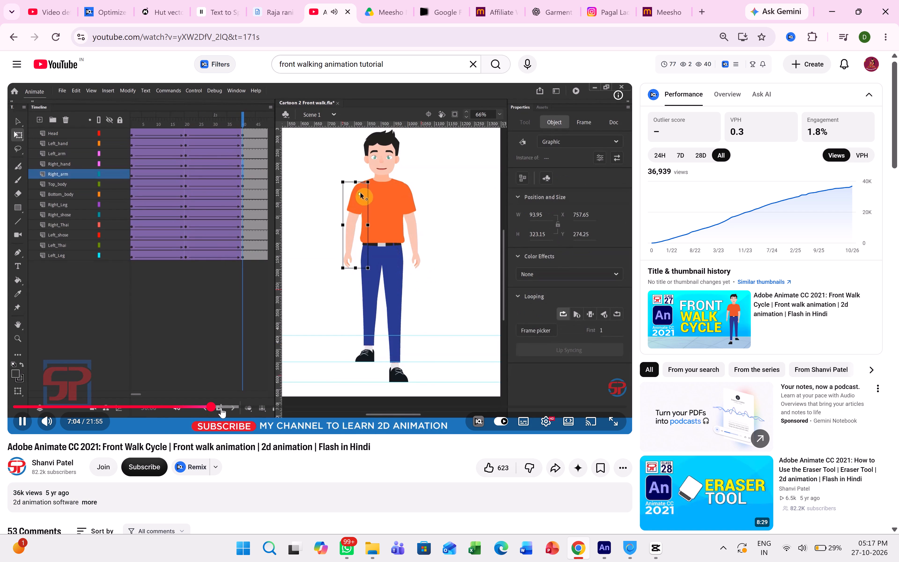
{"action": "left_click", "coordinate": [221, 408]}
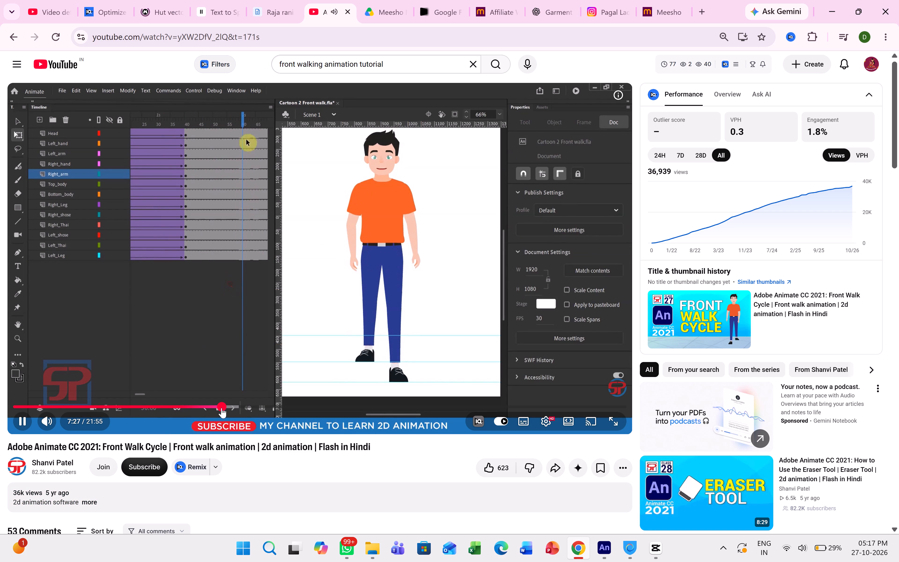
{"action": "left_click", "coordinate": [240, 406]}
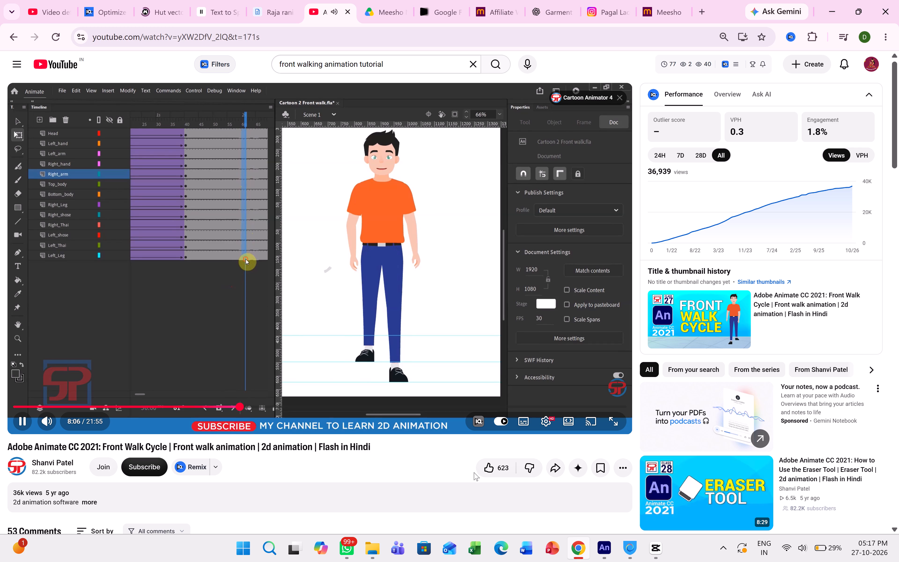
Back in Animate, create a classic tween between frames 20 and 40 on all layers.
{"action": "double_click", "coordinate": [611, 545]}
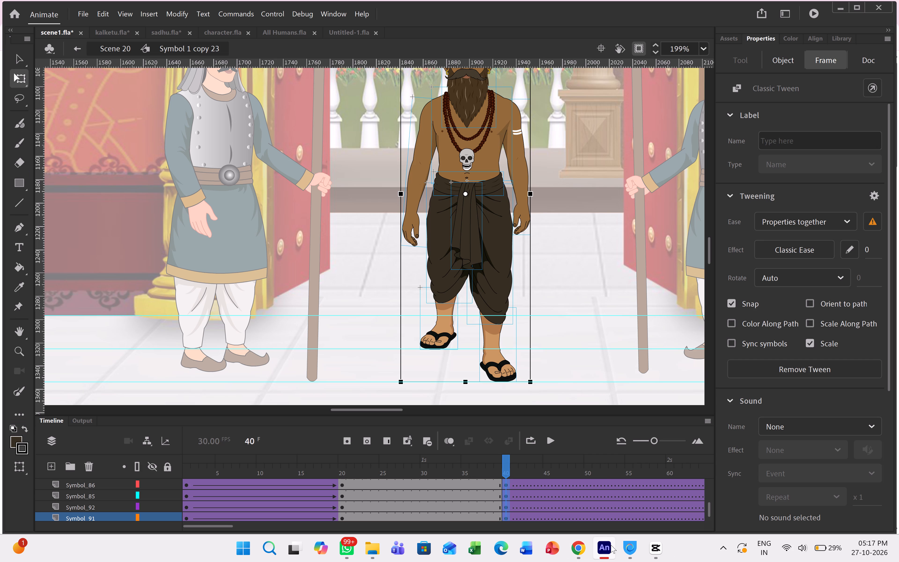
{"action": "double_click", "coordinate": [439, 469]}
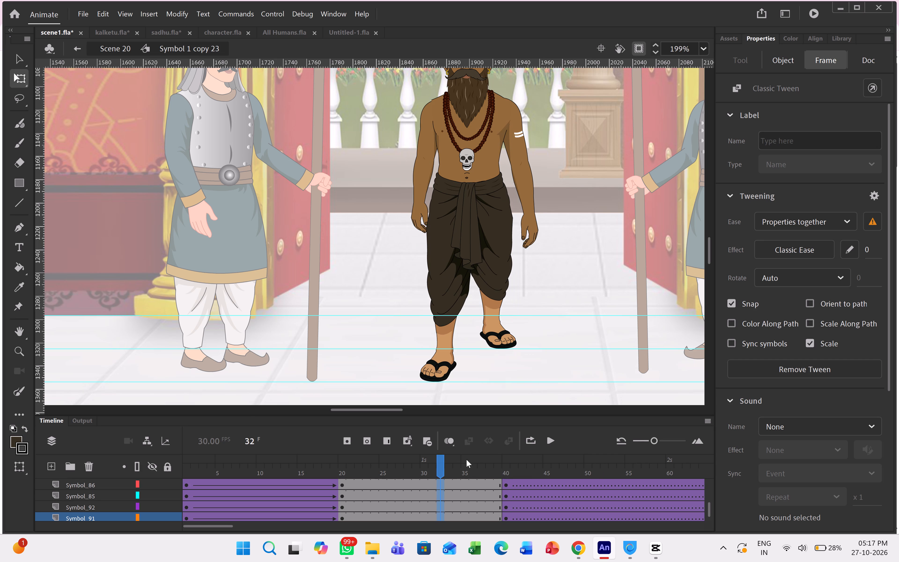
{"action": "left_click", "coordinate": [462, 439]}
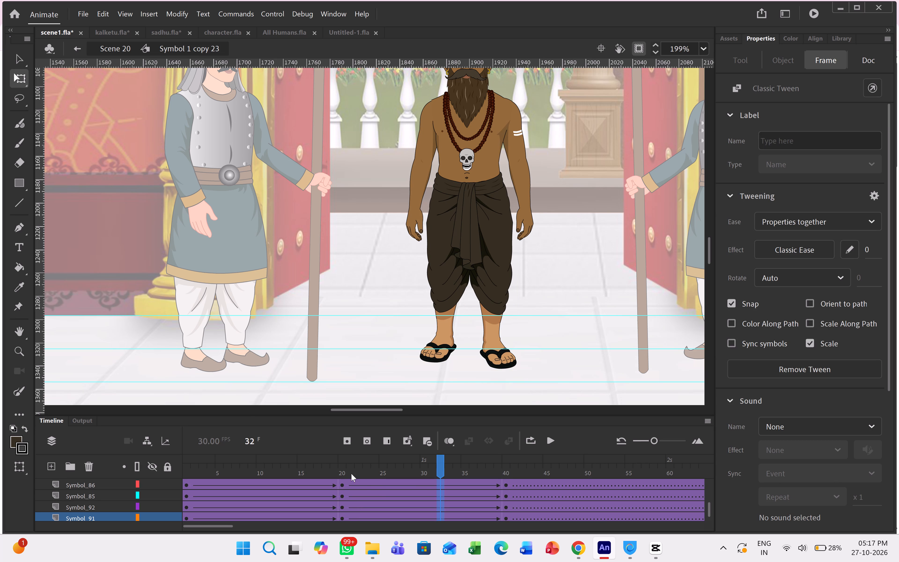
Copy the frame 20 keyframes of all layers to frame 60.
{"action": "double_click", "coordinate": [339, 470]}
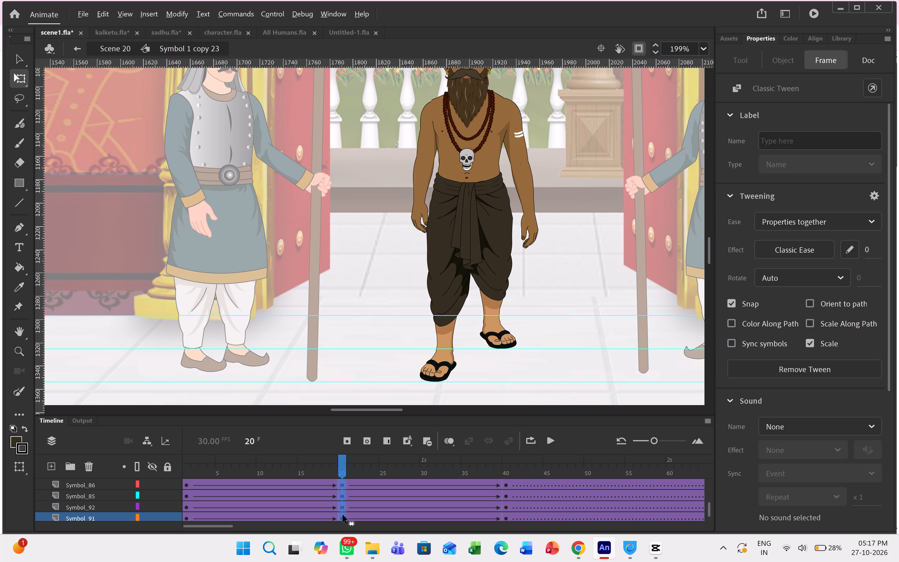
{"action": "left_click_drag", "start_coordinate": [343, 515], "coordinate": [666, 514], "text": "alt"}
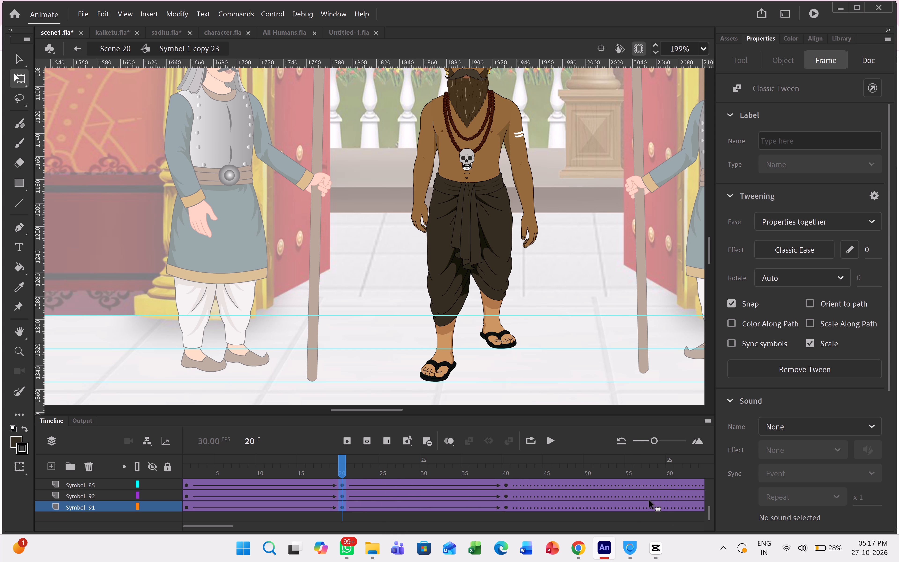
{"action": "scroll", "coordinate": [649, 500], "scroll_direction": "up", "scroll_amount": 4}
Switch to the walk cycle tutorial in Chrome and pause the video.
{"action": "left_click", "coordinate": [582, 551]}
{"action": "left_click", "coordinate": [406, 310]}
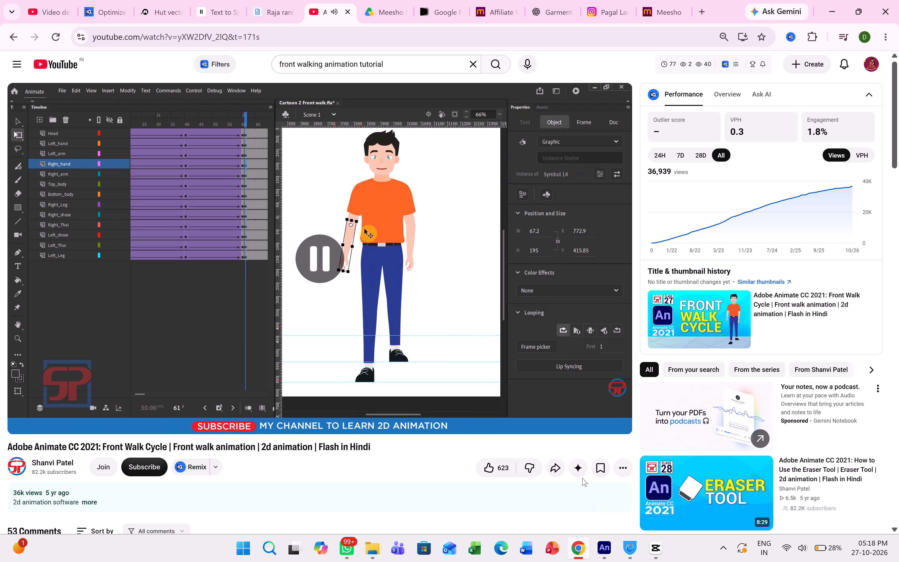
Switch to Animate and copy the frame 40 keyframes of all layers to frame 80.
{"action": "left_click", "coordinate": [608, 550]}
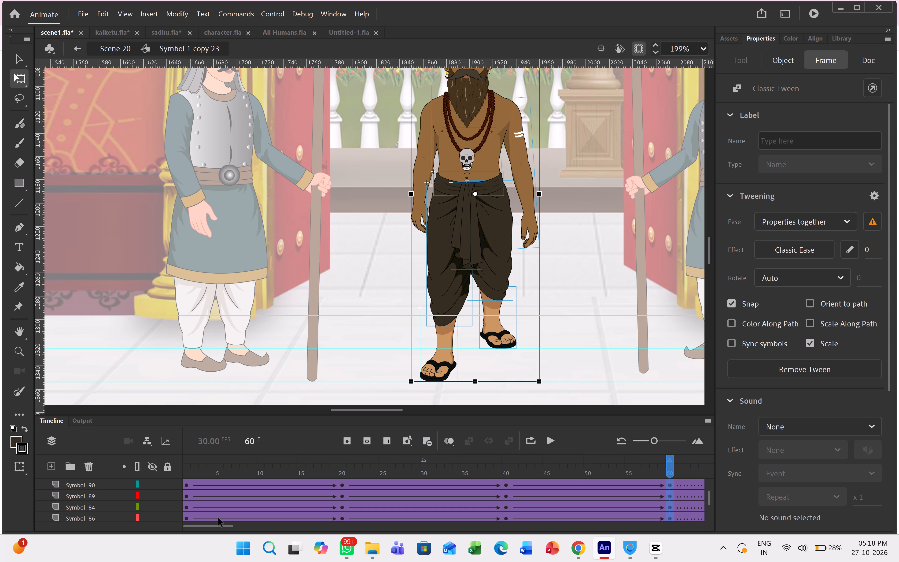
{"action": "scroll", "coordinate": [535, 491], "scroll_direction": "up", "scroll_amount": 9}
{"action": "scroll", "coordinate": [512, 475], "scroll_direction": "up", "scroll_amount": 4}
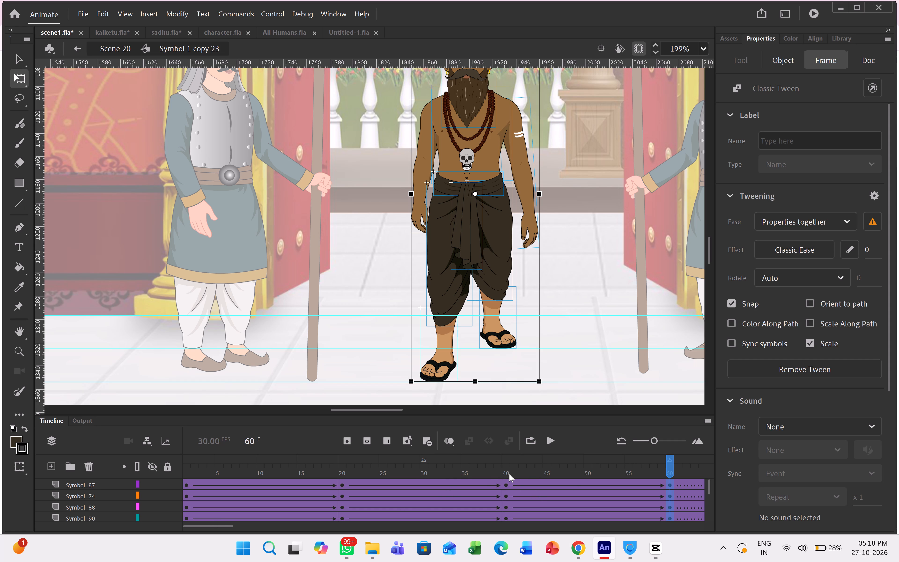
{"action": "double_click", "coordinate": [508, 473]}
{"action": "left_click_drag", "start_coordinate": [506, 516], "coordinate": [576, 511], "text": "alt"}
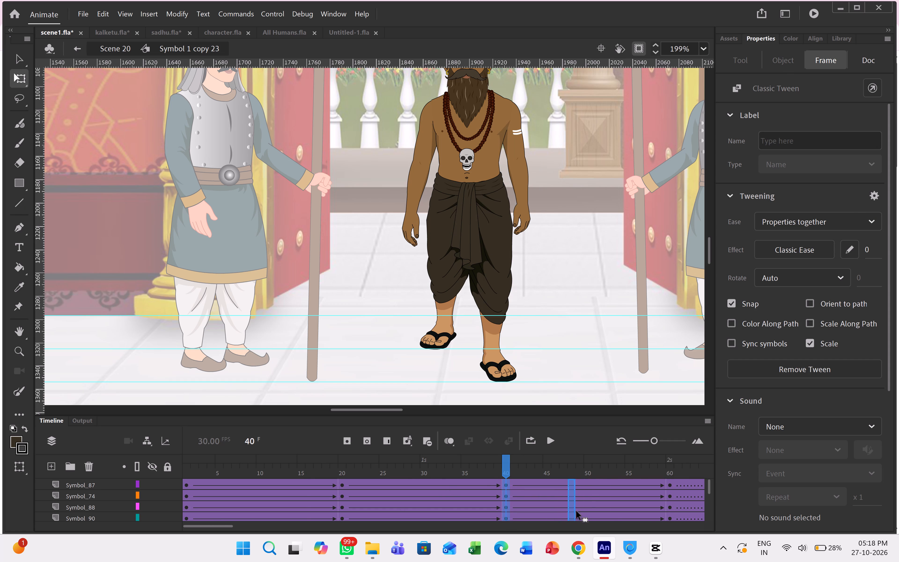
{"action": "left_click_drag", "start_coordinate": [576, 511], "coordinate": [597, 510], "text": "alt"}
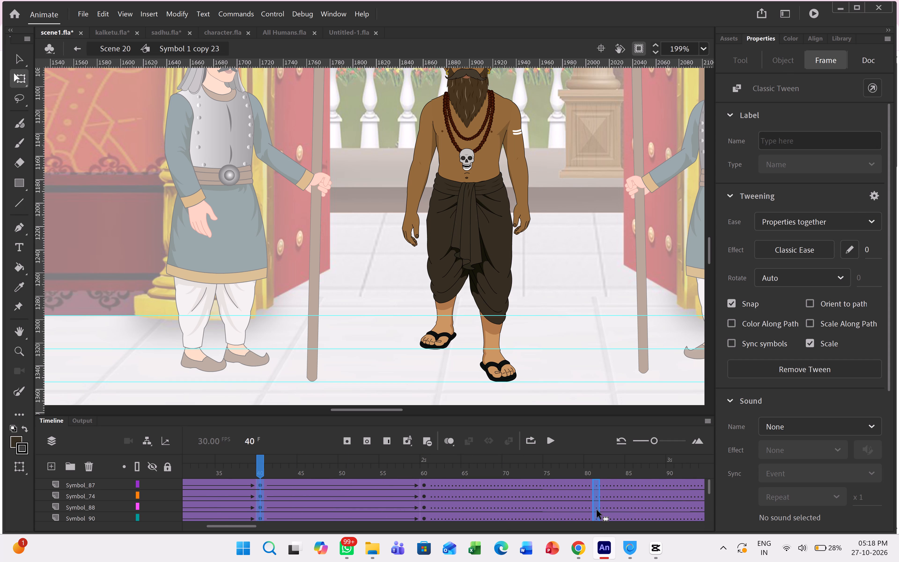
{"action": "left_click_drag", "start_coordinate": [597, 510], "coordinate": [592, 510], "text": "alt"}
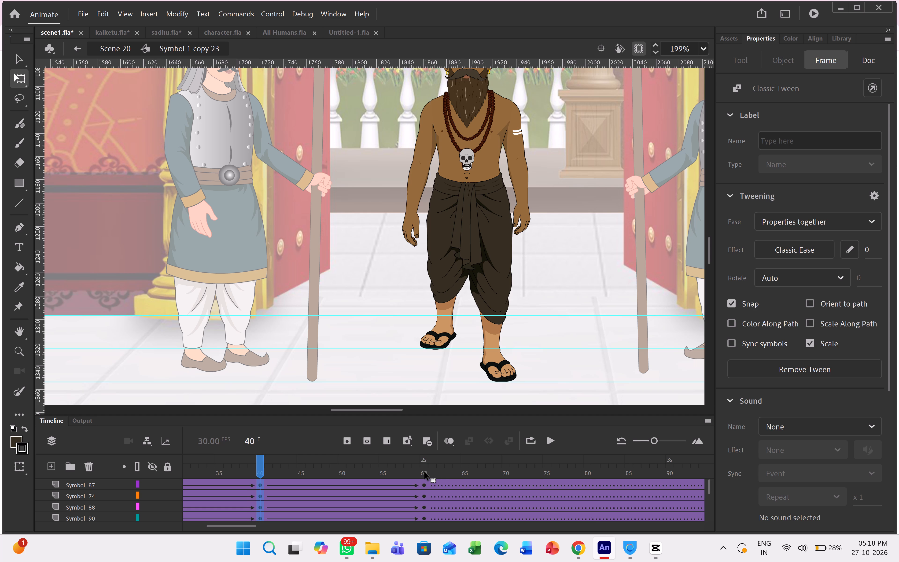
Copy the frame 60 keyframes of all layers to frame 100.
{"action": "double_click", "coordinate": [424, 472]}
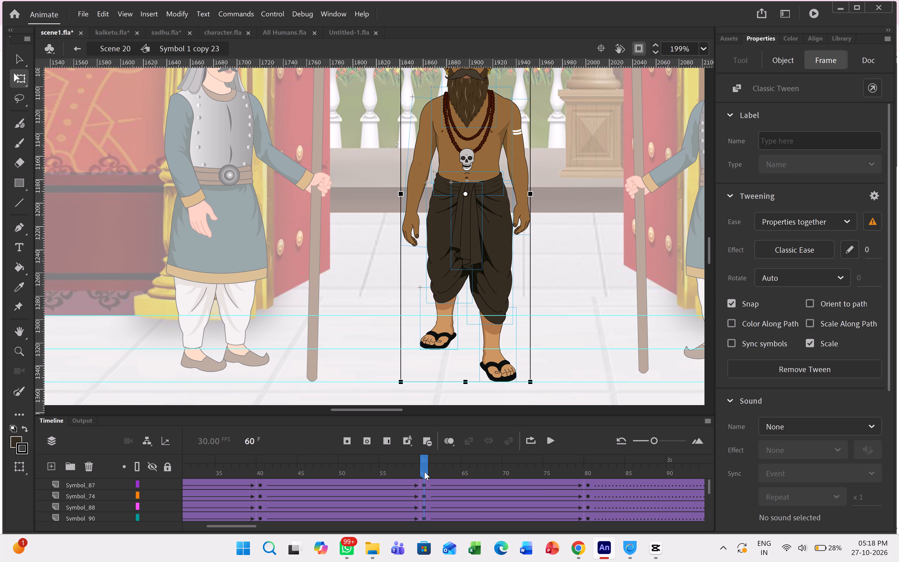
{"action": "left_click_drag", "start_coordinate": [425, 505], "coordinate": [703, 508], "text": "alt"}
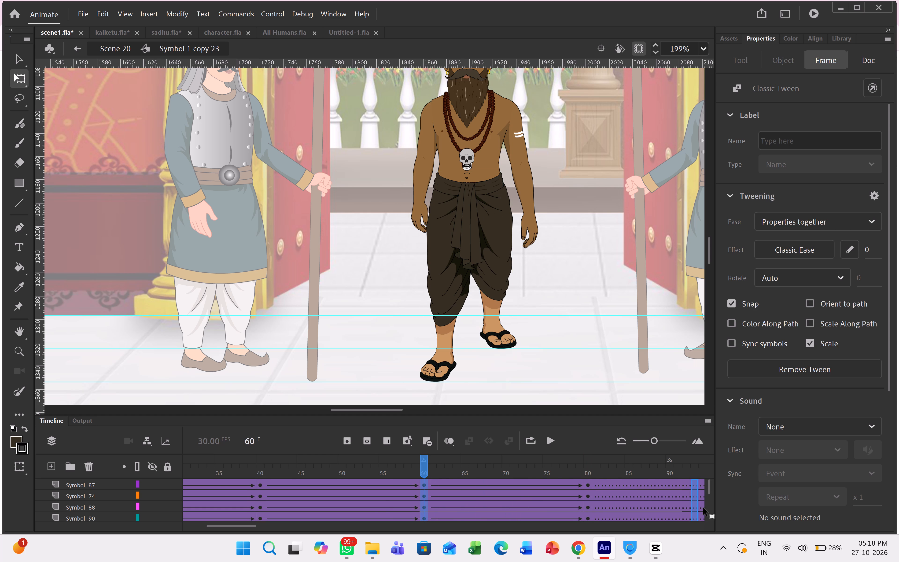
{"action": "left_click_drag", "start_coordinate": [703, 508], "coordinate": [552, 506], "text": "alt"}
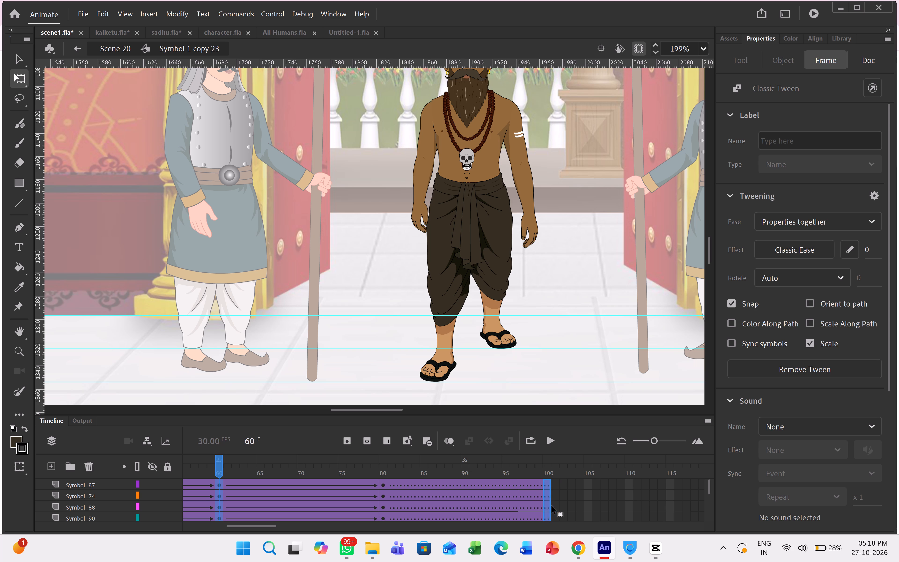
{"action": "left_click_drag", "start_coordinate": [552, 506], "coordinate": [548, 506], "text": "alt"}
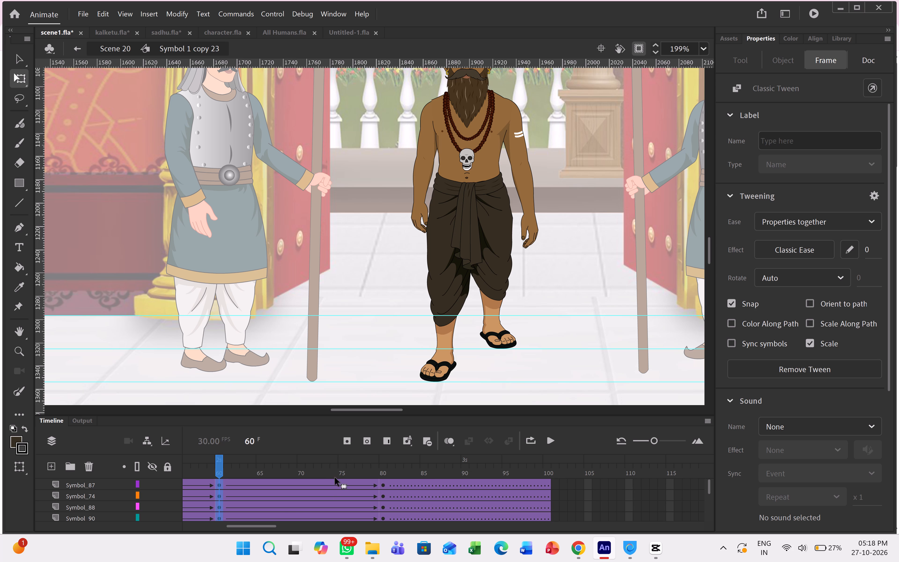
Switch to the walk cycle tutorial in Chrome and skim from about 8:33 to 12:38 for how to pose the in-between leg lift.
{"action": "left_click", "coordinate": [574, 545]}
{"action": "left_click", "coordinate": [355, 301]}
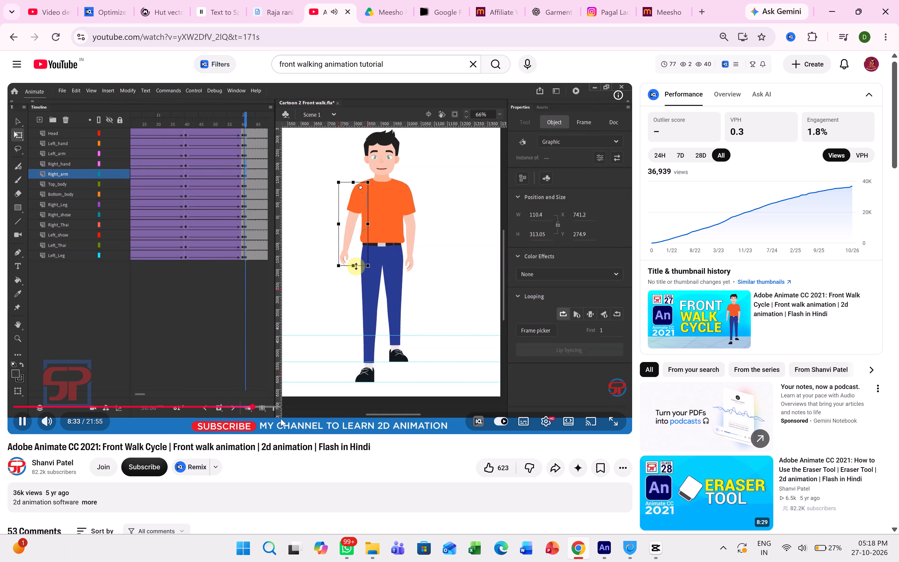
{"action": "left_click", "coordinate": [271, 405]}
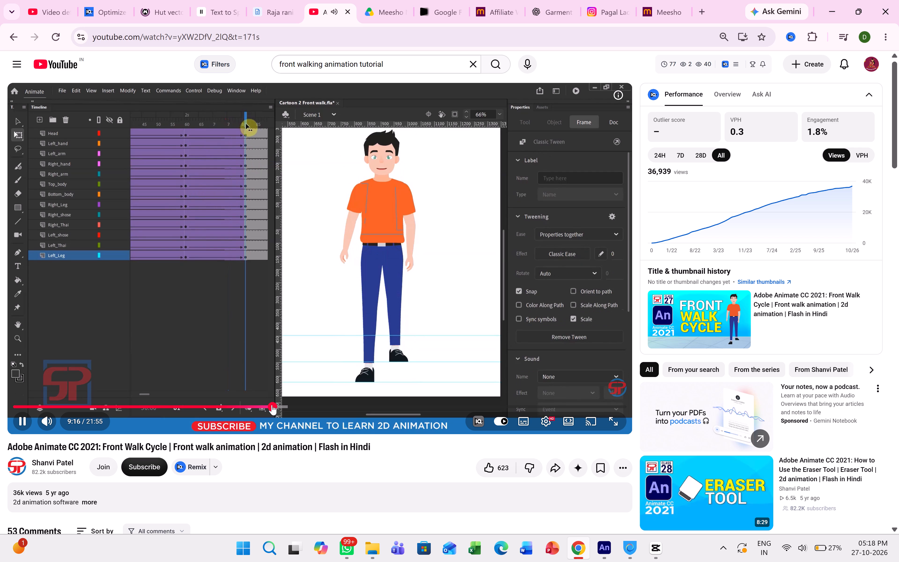
{"action": "left_click", "coordinate": [303, 409]}
{"action": "left_click", "coordinate": [305, 407]}
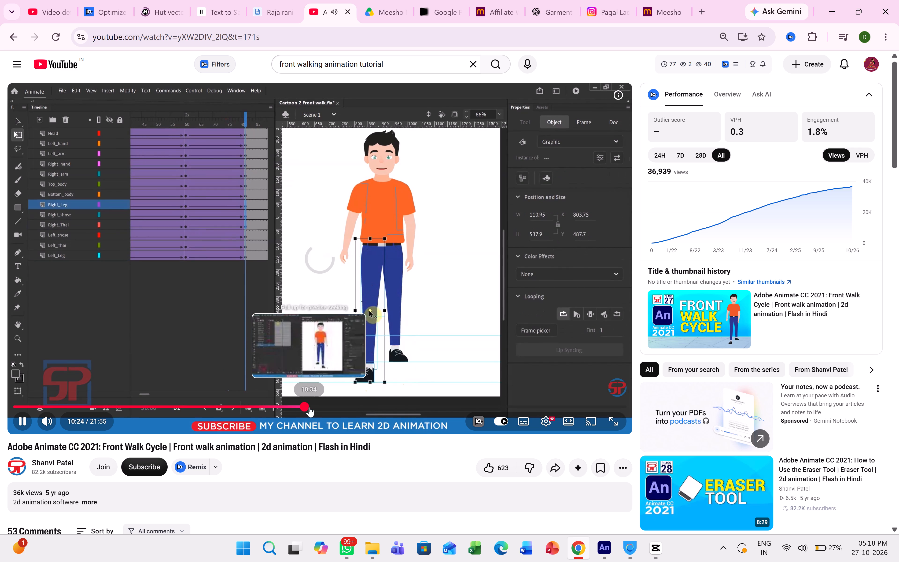
{"action": "left_click", "coordinate": [320, 404]}
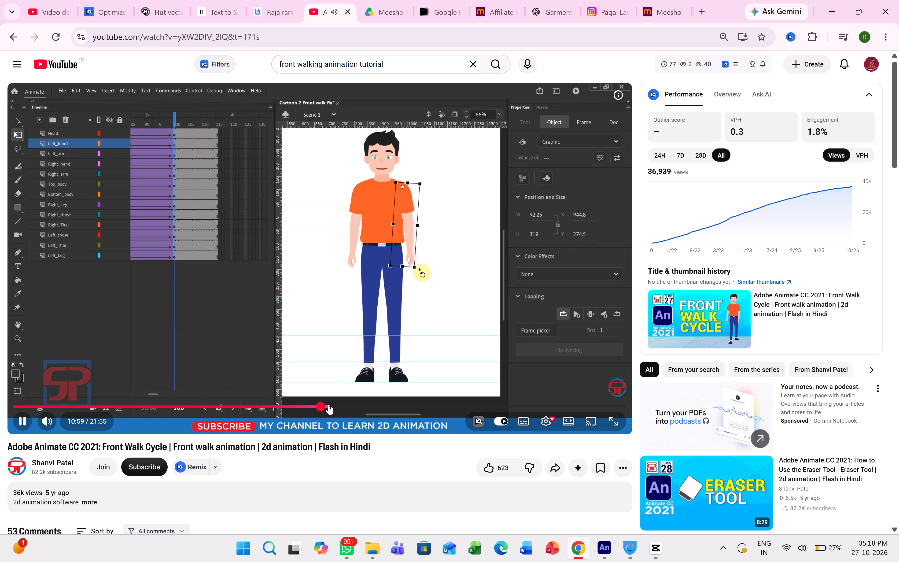
{"action": "left_click", "coordinate": [328, 404]}
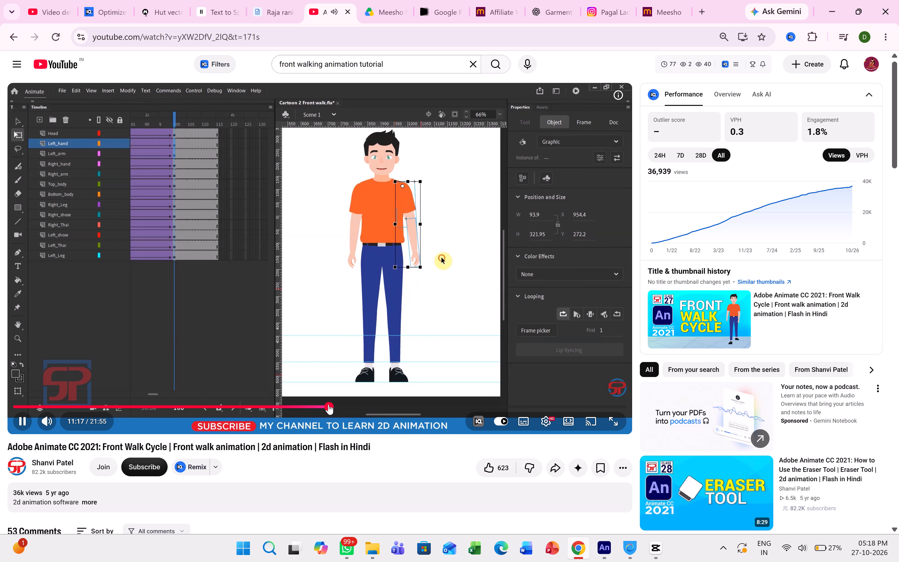
{"action": "left_click", "coordinate": [338, 407]}
{"action": "right_click", "coordinate": [338, 407]}
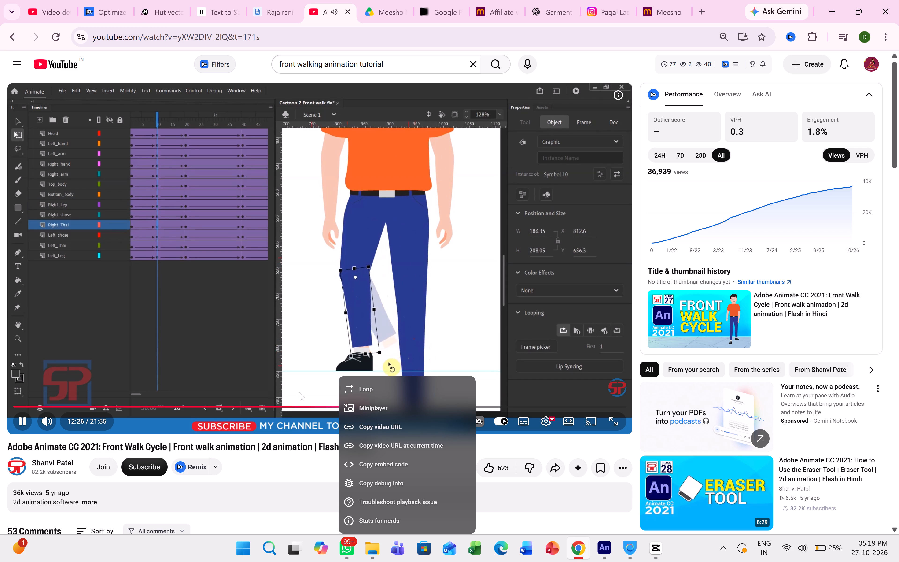
{"action": "left_click", "coordinate": [244, 353]}
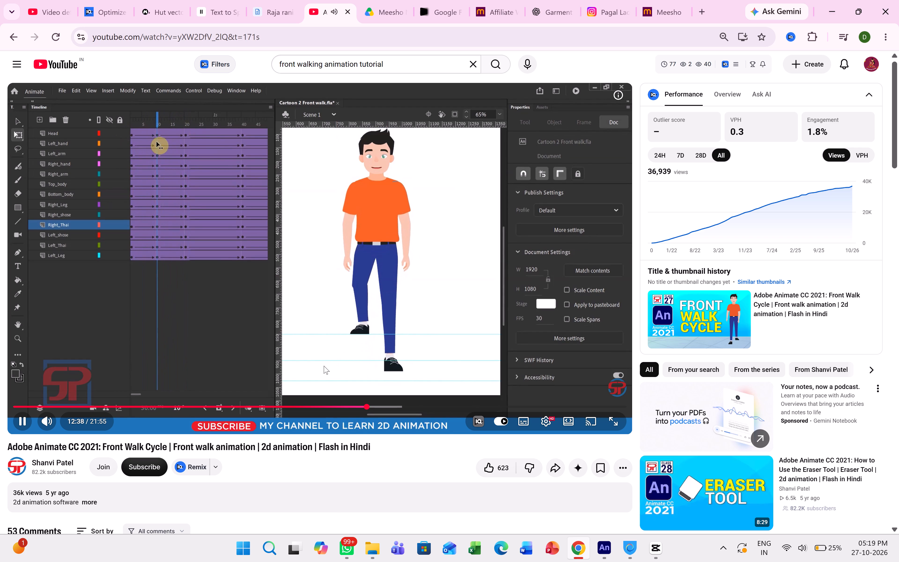
{"action": "left_click", "coordinate": [278, 314]}
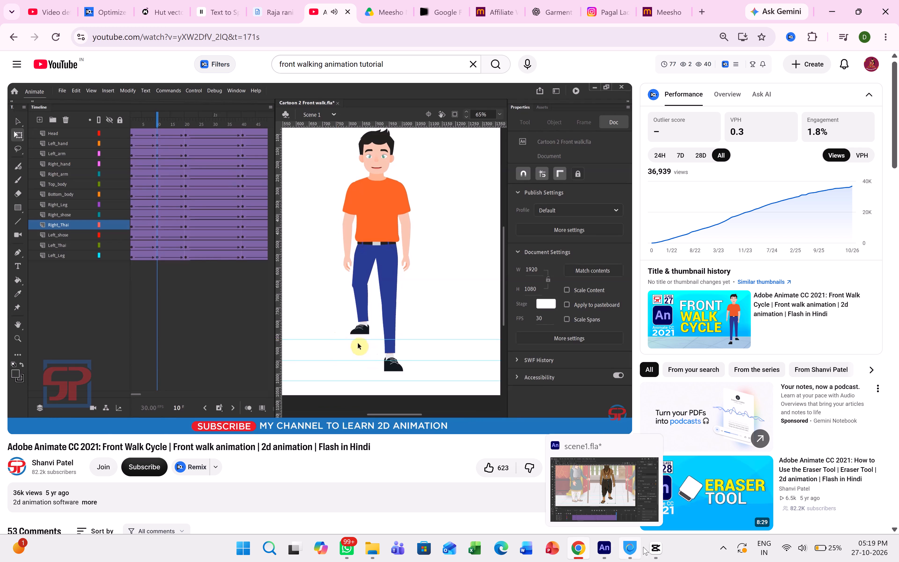
Back in Animate, insert keyframes on all layers at frame 10.
{"action": "left_click", "coordinate": [604, 555]}
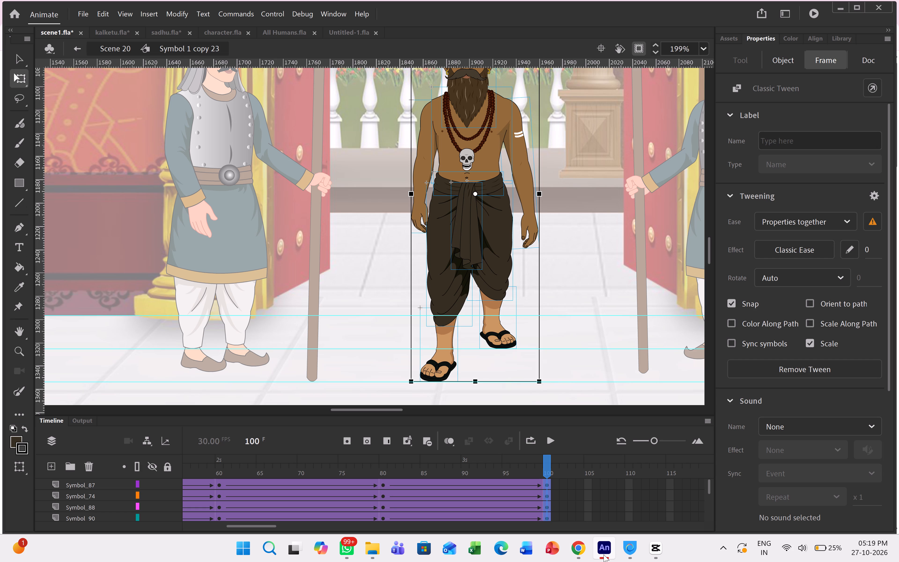
{"action": "left_click", "coordinate": [371, 291]}
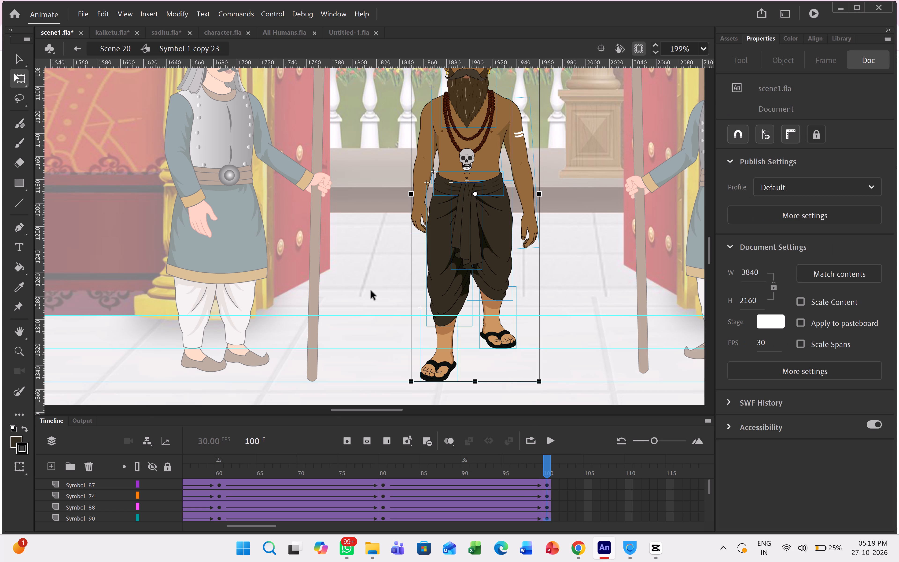
{"action": "left_click_drag", "start_coordinate": [548, 469], "coordinate": [376, 472]}
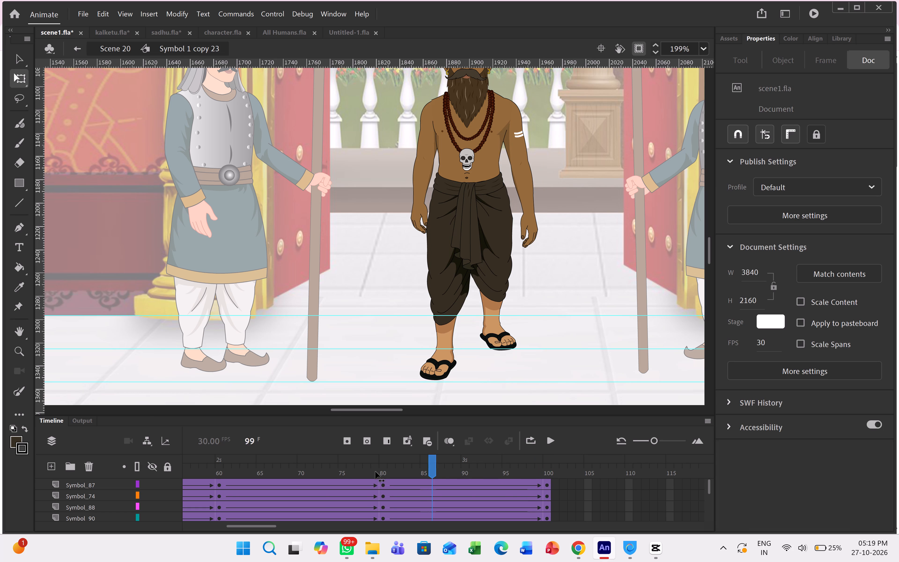
{"action": "left_click_drag", "start_coordinate": [376, 472], "coordinate": [78, 469]}
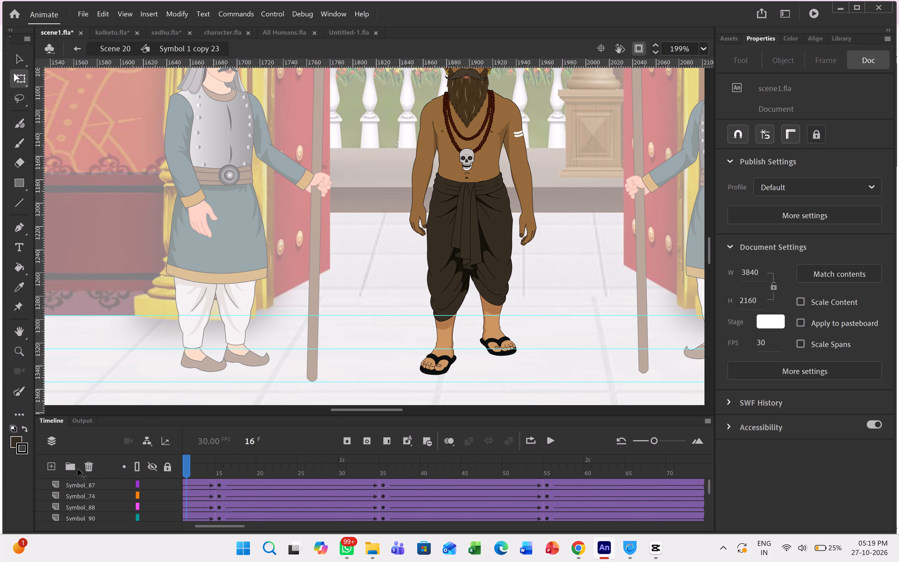
{"action": "left_click_drag", "start_coordinate": [78, 469], "coordinate": [256, 465]}
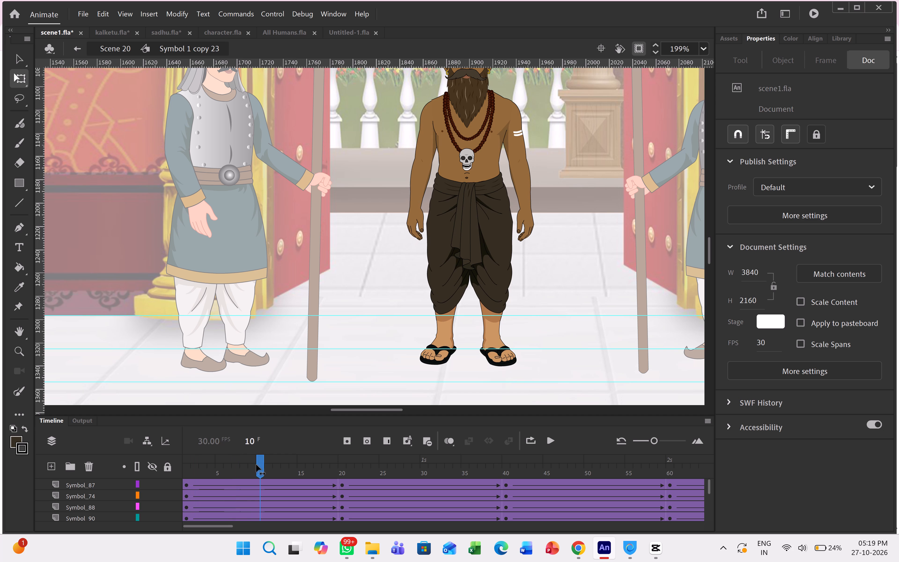
{"action": "left_click_drag", "start_coordinate": [256, 465], "coordinate": [257, 465]}
{"action": "double_click", "coordinate": [262, 464]}
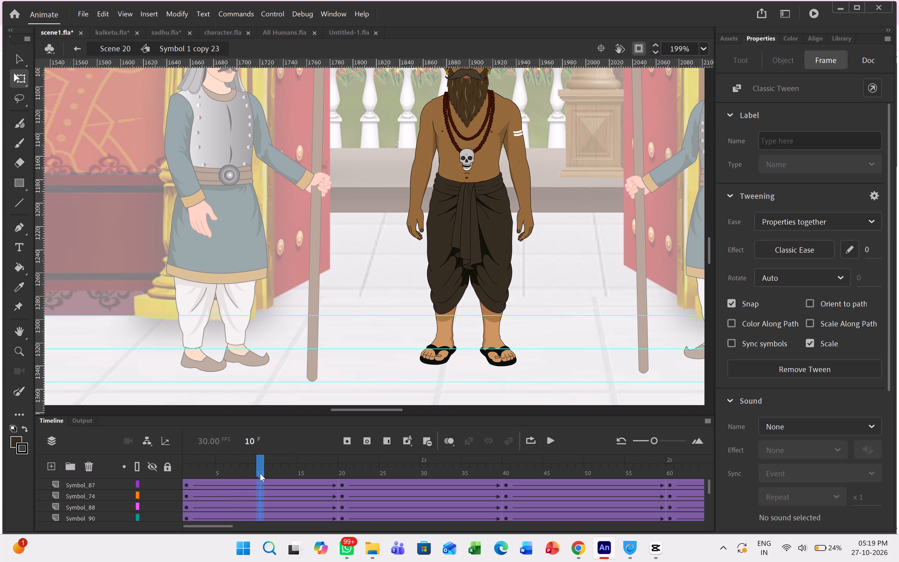
{"action": "key", "text": "F6"}
At frame 10, select the man's whole right leg, move its pivot to the hip and shorten it upward to a height of about 350.
{"action": "left_click_drag", "start_coordinate": [262, 469], "coordinate": [177, 476]}
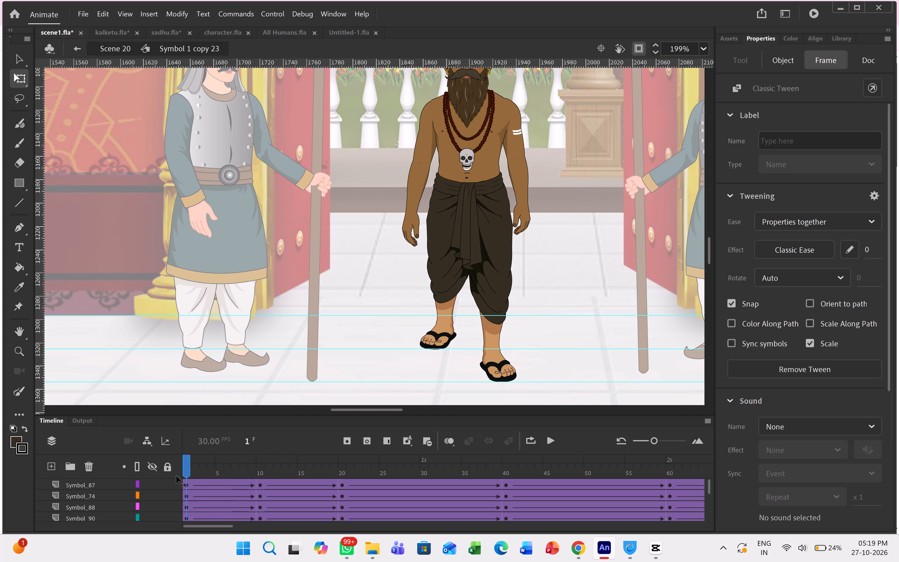
{"action": "left_click_drag", "start_coordinate": [177, 476], "coordinate": [261, 472]}
{"action": "left_click", "coordinate": [445, 327]}
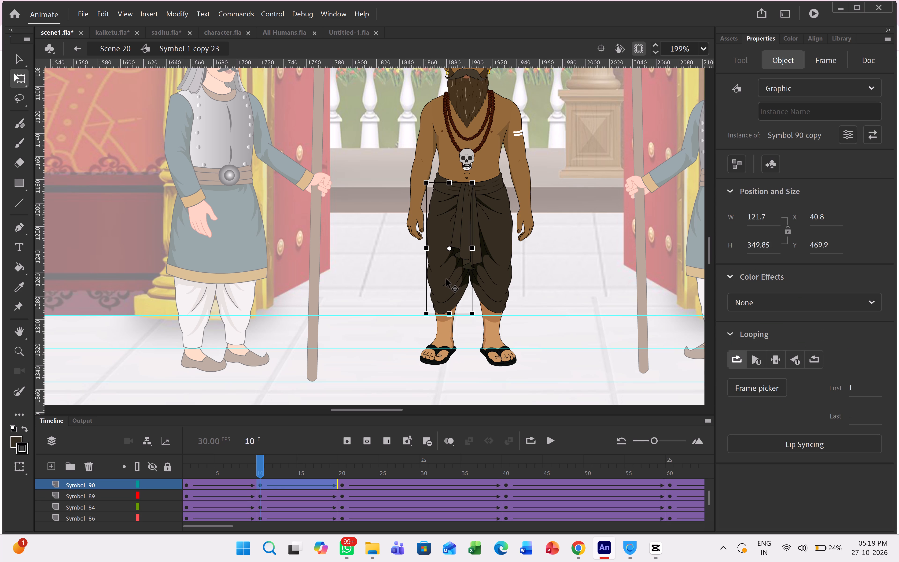
{"action": "left_click", "coordinate": [444, 338], "text": "shift"}
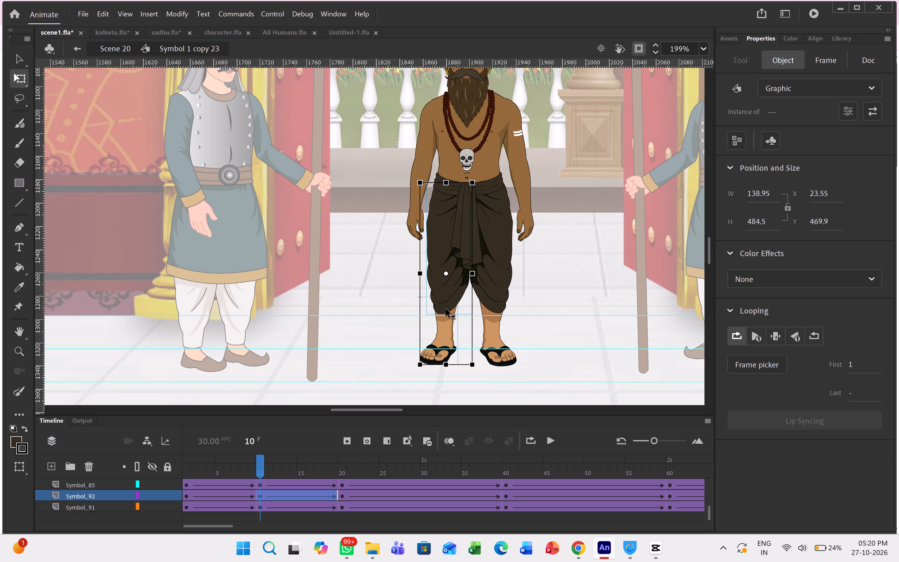
{"action": "left_click", "coordinate": [446, 273]}
{"action": "left_click_drag", "start_coordinate": [446, 273], "coordinate": [445, 185]}
{"action": "left_click_drag", "start_coordinate": [445, 185], "coordinate": [446, 185]}
{"action": "left_click", "coordinate": [447, 274]}
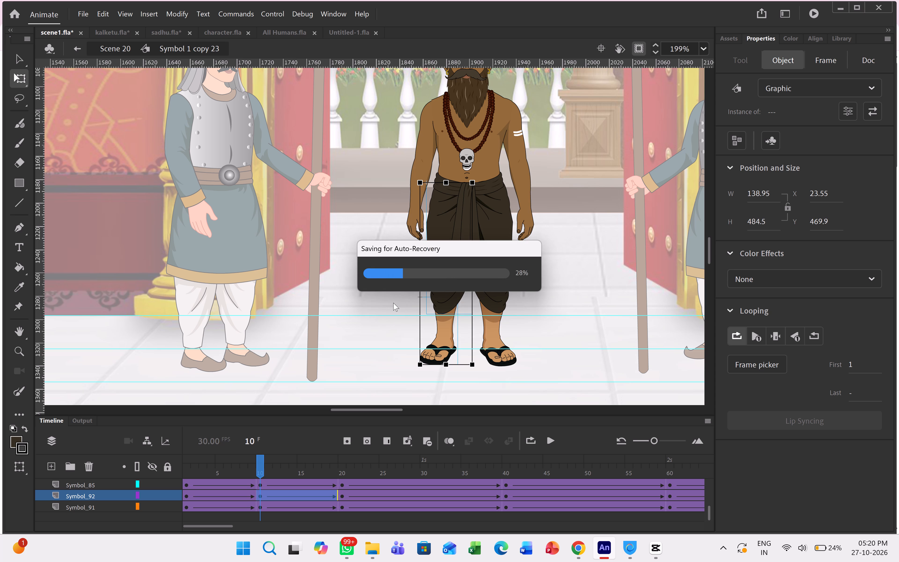
{"action": "left_click_drag", "start_coordinate": [446, 273], "coordinate": [448, 188]}
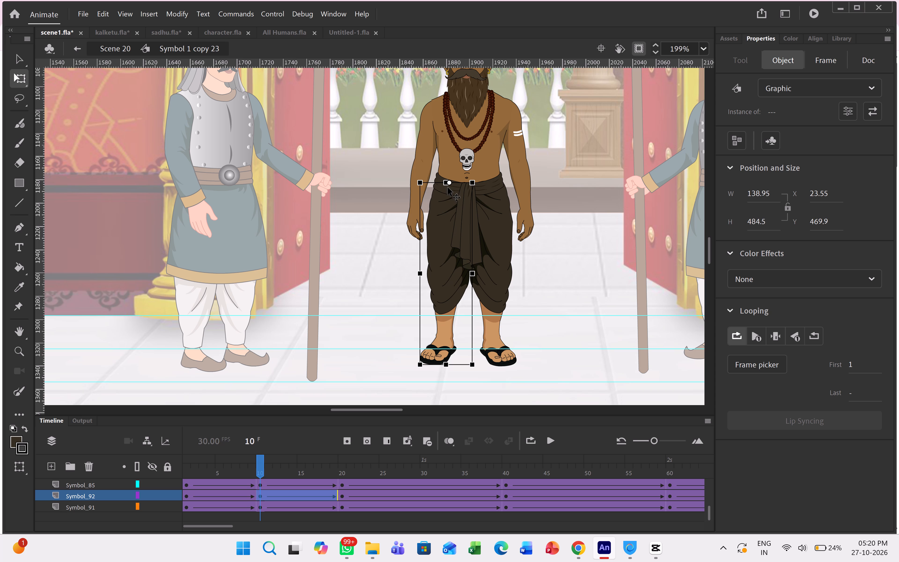
{"action": "left_click_drag", "start_coordinate": [444, 365], "coordinate": [445, 350]}
{"action": "left_click_drag", "start_coordinate": [445, 350], "coordinate": [447, 314]}
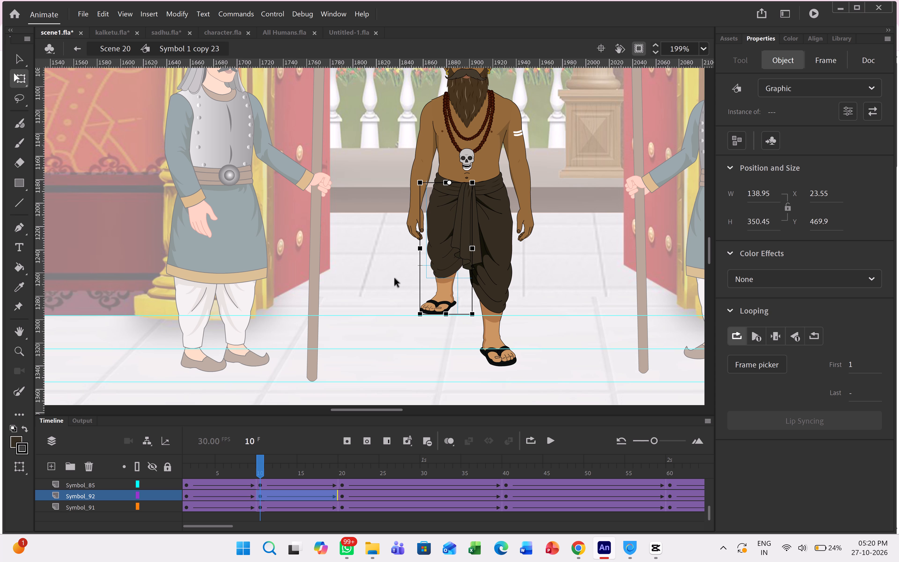
Move the right thigh's pivot to the hip and rotate the thigh slightly outward, to a width of about 150.
{"action": "left_click", "coordinate": [395, 278]}
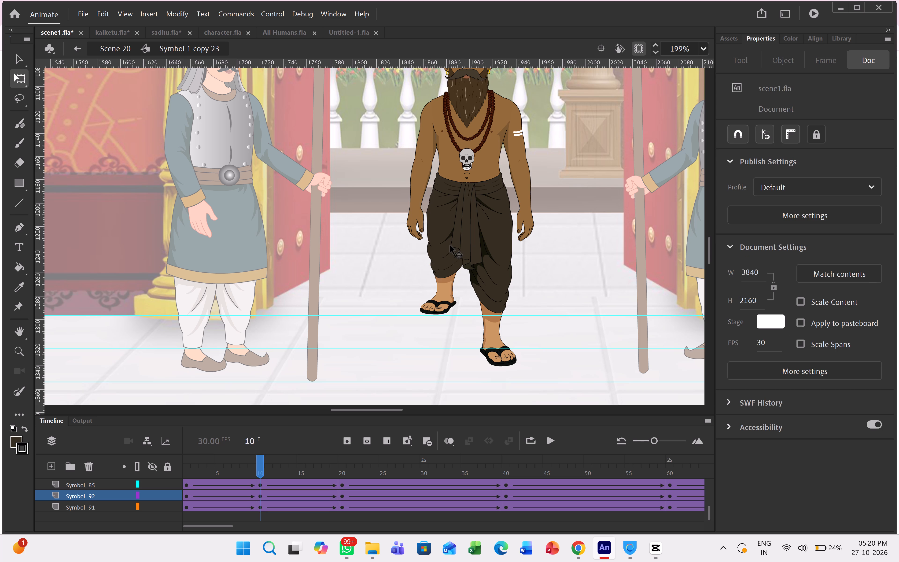
{"action": "left_click", "coordinate": [448, 246]}
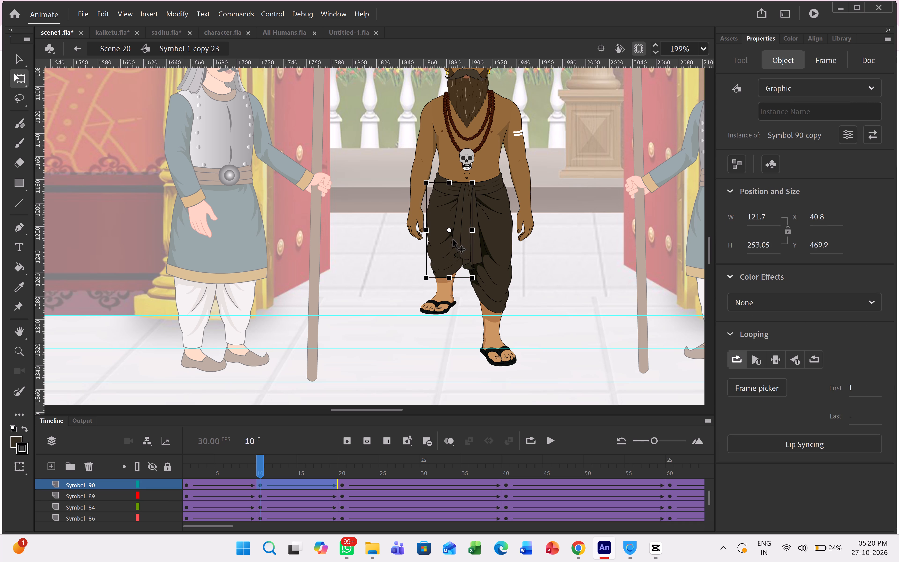
{"action": "left_click_drag", "start_coordinate": [449, 229], "coordinate": [447, 188]}
{"action": "left_click_drag", "start_coordinate": [472, 285], "coordinate": [465, 289]}
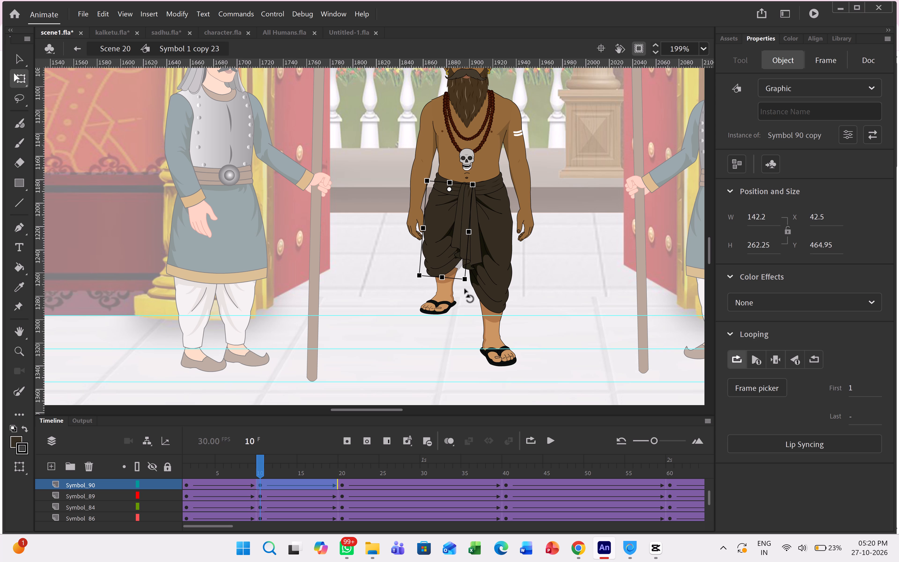
{"action": "left_click_drag", "start_coordinate": [465, 289], "coordinate": [462, 289]}
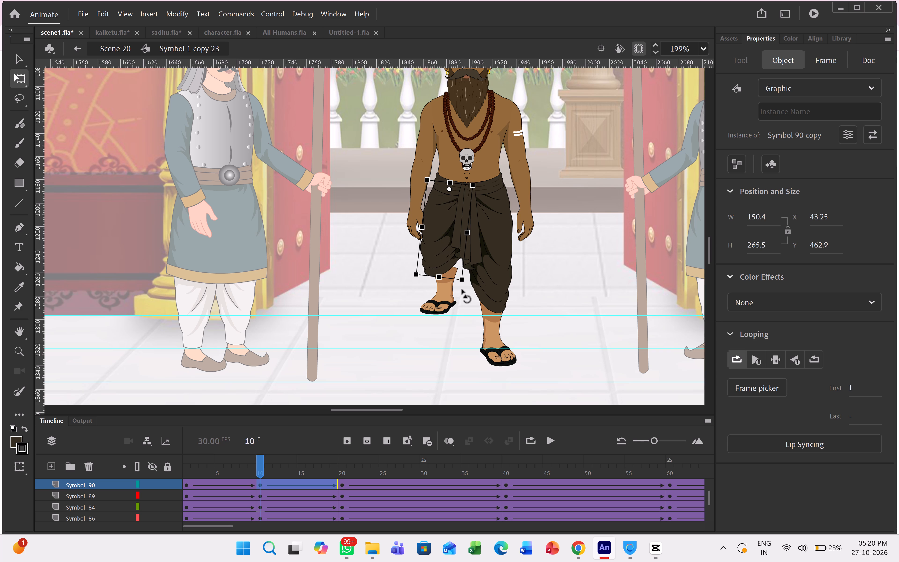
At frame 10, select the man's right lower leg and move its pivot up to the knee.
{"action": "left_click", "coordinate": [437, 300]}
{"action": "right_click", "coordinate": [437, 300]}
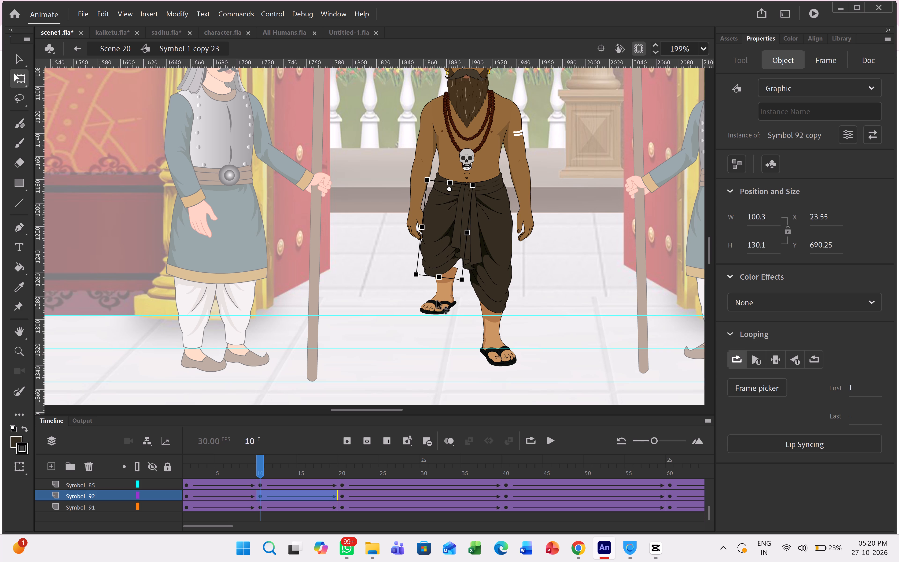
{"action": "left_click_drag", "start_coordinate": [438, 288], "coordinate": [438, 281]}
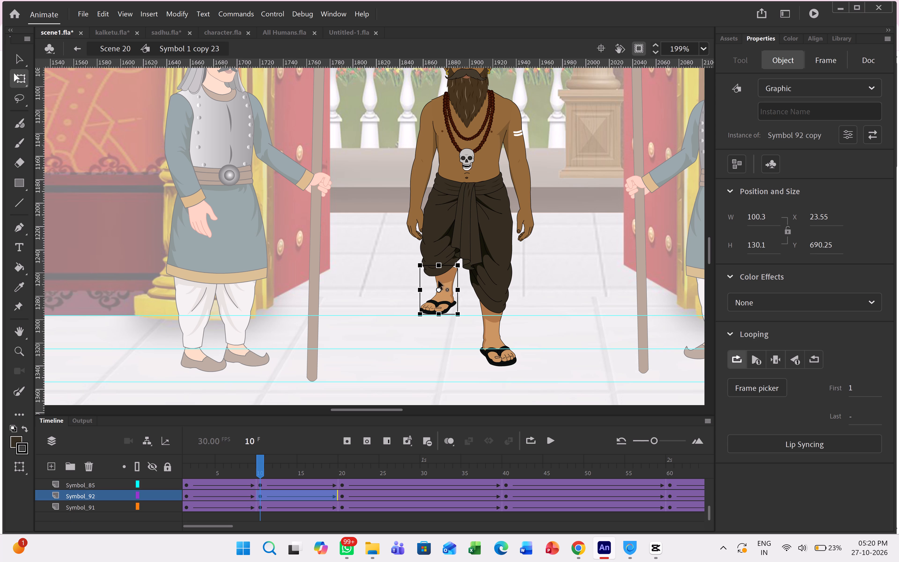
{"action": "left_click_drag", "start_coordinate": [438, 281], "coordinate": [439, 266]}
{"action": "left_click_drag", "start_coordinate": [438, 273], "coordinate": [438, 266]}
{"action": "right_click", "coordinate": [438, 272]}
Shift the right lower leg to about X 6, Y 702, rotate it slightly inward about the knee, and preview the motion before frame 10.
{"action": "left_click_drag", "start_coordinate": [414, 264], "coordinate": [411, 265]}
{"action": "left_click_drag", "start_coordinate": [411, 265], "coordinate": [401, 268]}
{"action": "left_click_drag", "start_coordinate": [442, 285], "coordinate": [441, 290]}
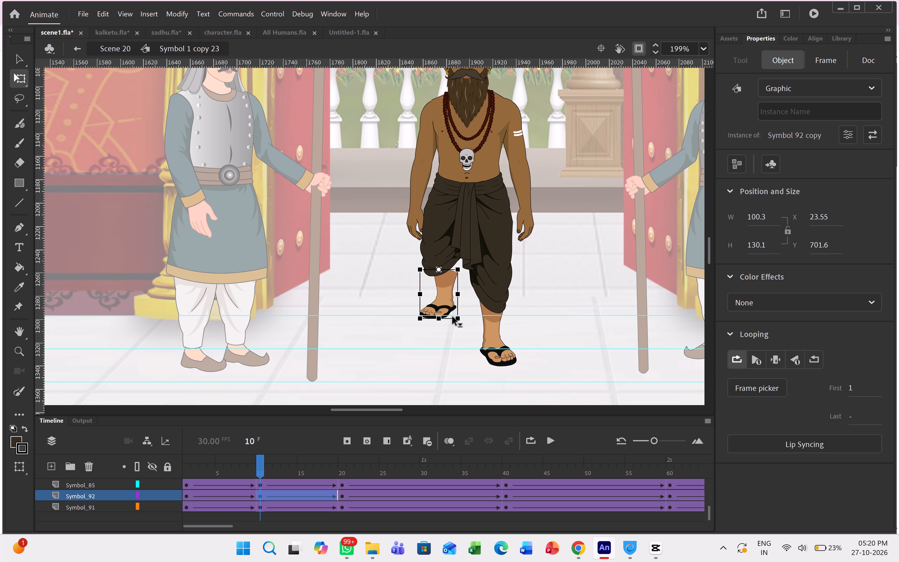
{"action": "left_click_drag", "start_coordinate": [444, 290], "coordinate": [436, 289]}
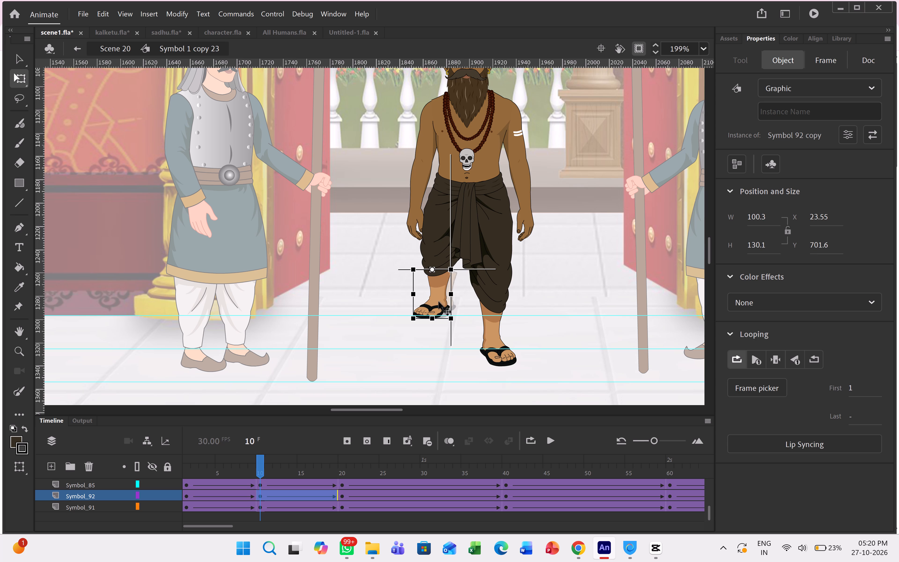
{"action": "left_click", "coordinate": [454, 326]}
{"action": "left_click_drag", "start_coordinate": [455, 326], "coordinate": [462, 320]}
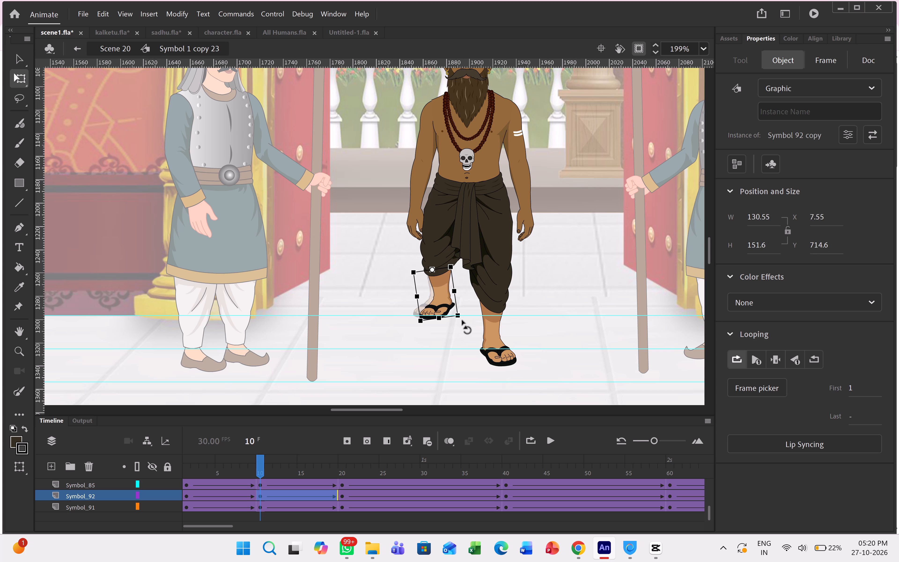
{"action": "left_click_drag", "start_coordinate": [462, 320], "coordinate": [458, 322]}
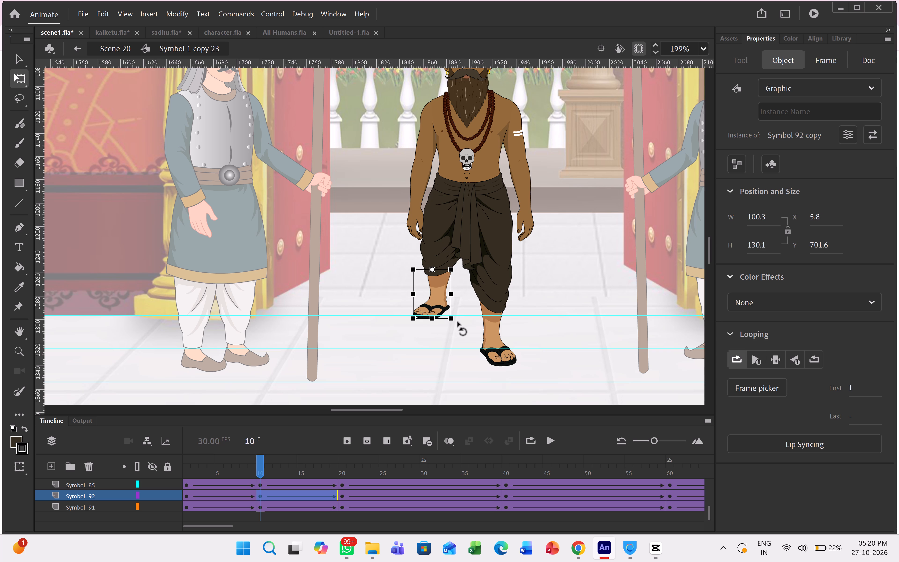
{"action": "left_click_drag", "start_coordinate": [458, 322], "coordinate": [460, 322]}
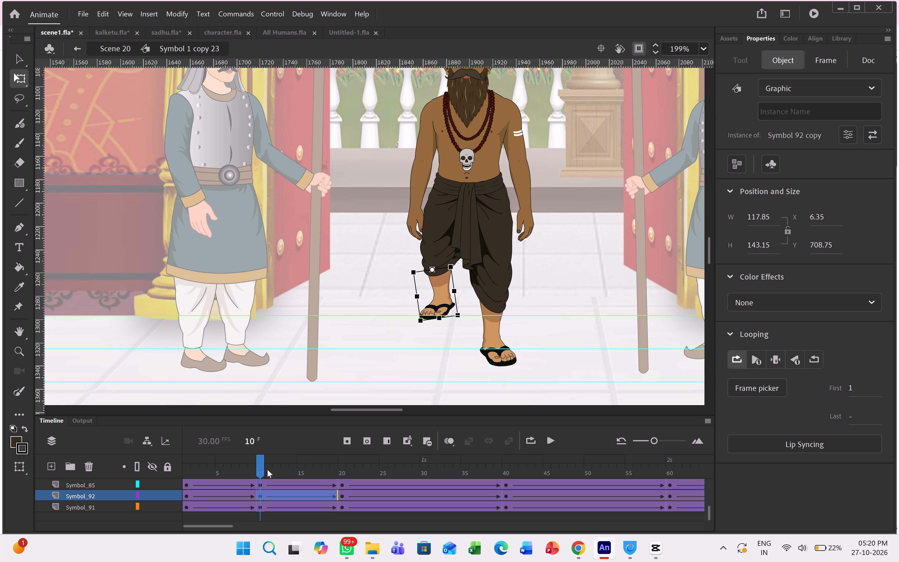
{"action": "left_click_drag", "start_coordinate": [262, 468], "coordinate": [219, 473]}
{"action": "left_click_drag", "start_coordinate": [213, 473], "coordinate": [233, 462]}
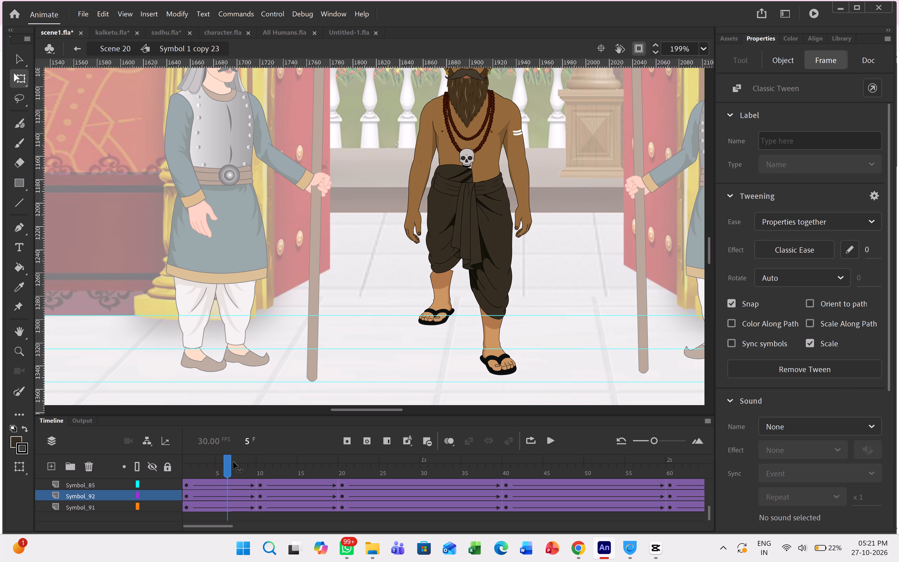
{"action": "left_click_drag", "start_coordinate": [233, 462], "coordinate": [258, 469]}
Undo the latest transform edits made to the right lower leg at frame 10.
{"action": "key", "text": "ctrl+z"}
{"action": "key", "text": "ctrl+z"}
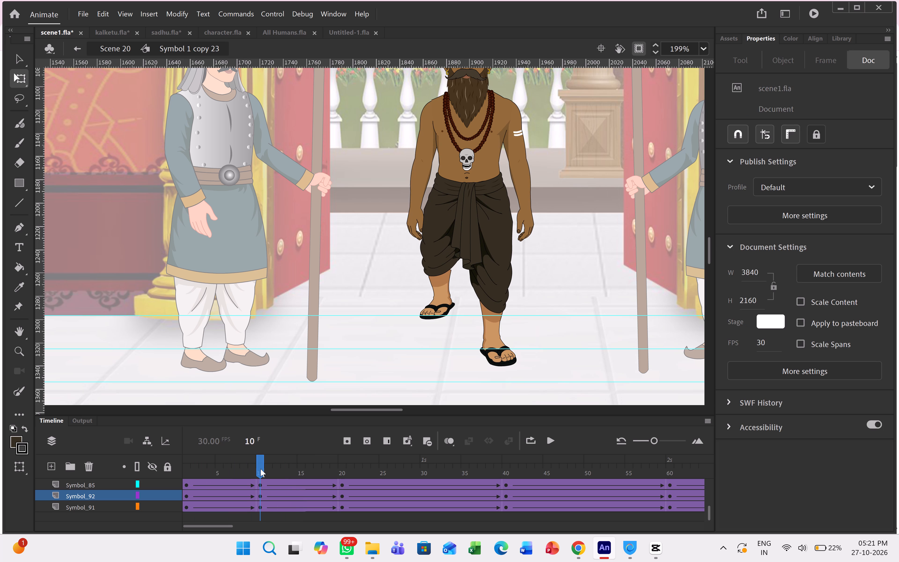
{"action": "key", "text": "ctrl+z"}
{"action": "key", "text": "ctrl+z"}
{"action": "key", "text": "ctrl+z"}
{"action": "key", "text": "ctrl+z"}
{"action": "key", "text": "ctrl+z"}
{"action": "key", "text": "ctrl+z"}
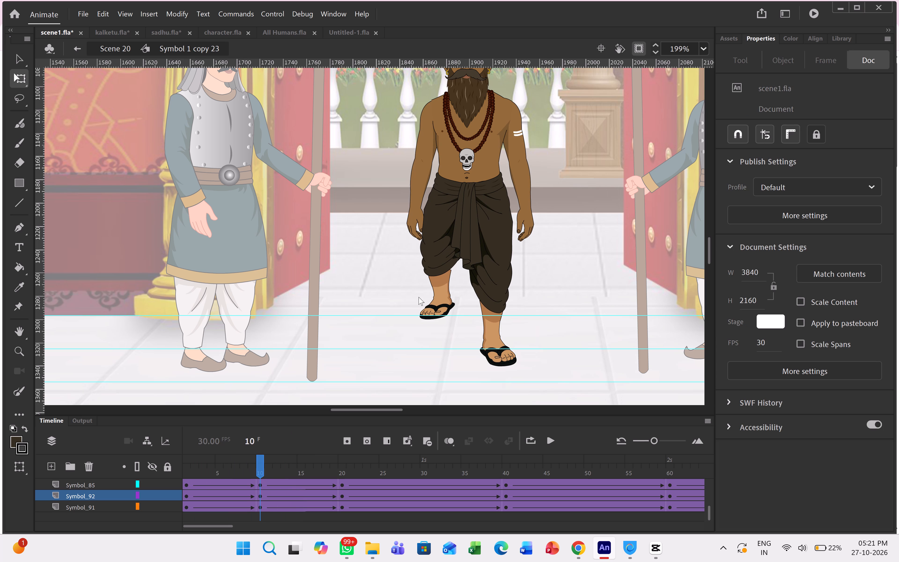
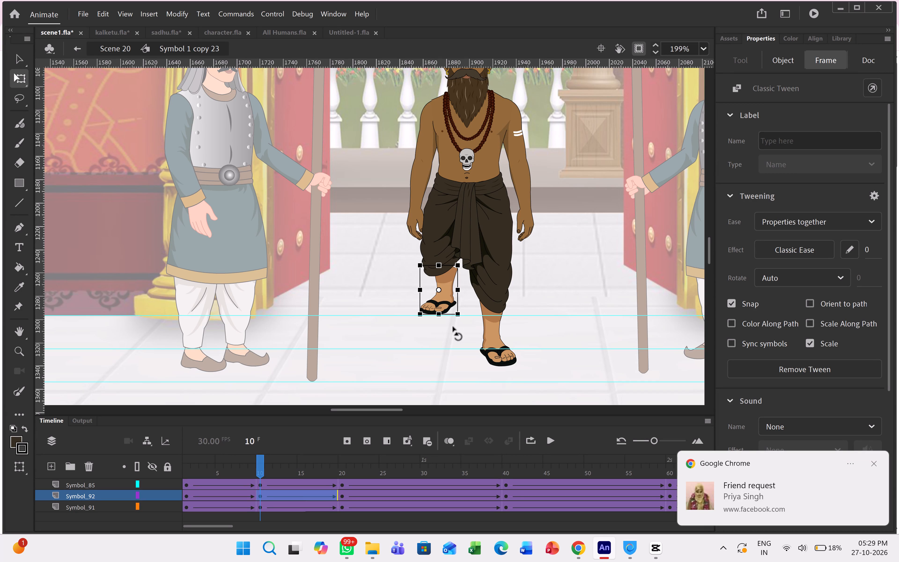
Preview the motion up to frame 10, clear the keyframes there on the character's layers, and scrub the timeline to check the walk.
{"action": "left_click_drag", "start_coordinate": [258, 467], "coordinate": [188, 486]}
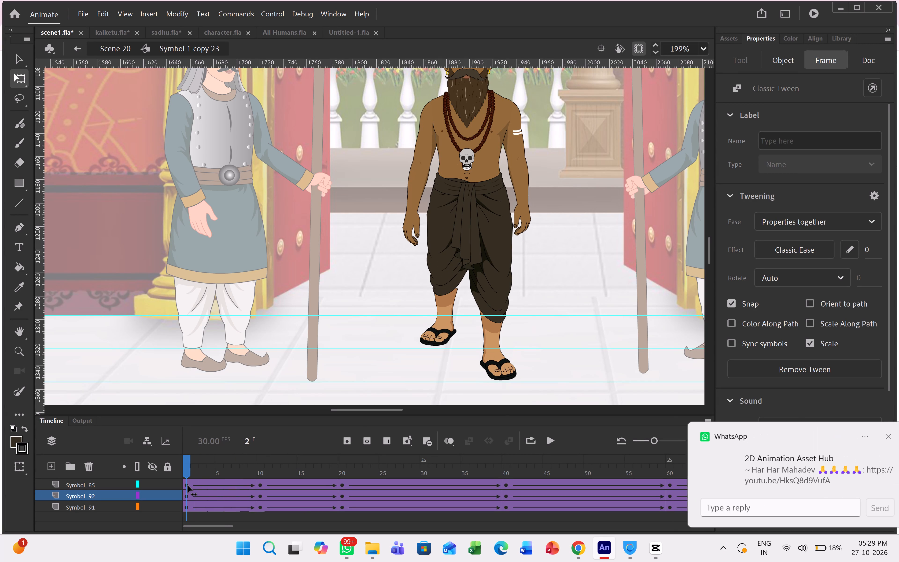
{"action": "left_click_drag", "start_coordinate": [188, 486], "coordinate": [262, 486]}
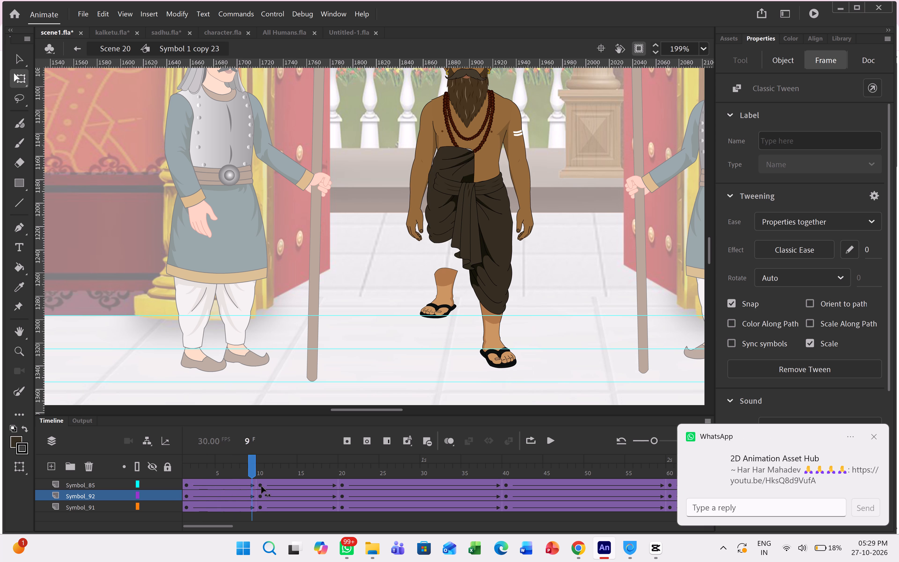
{"action": "left_click_drag", "start_coordinate": [262, 486], "coordinate": [263, 486]}
{"action": "double_click", "coordinate": [262, 467]}
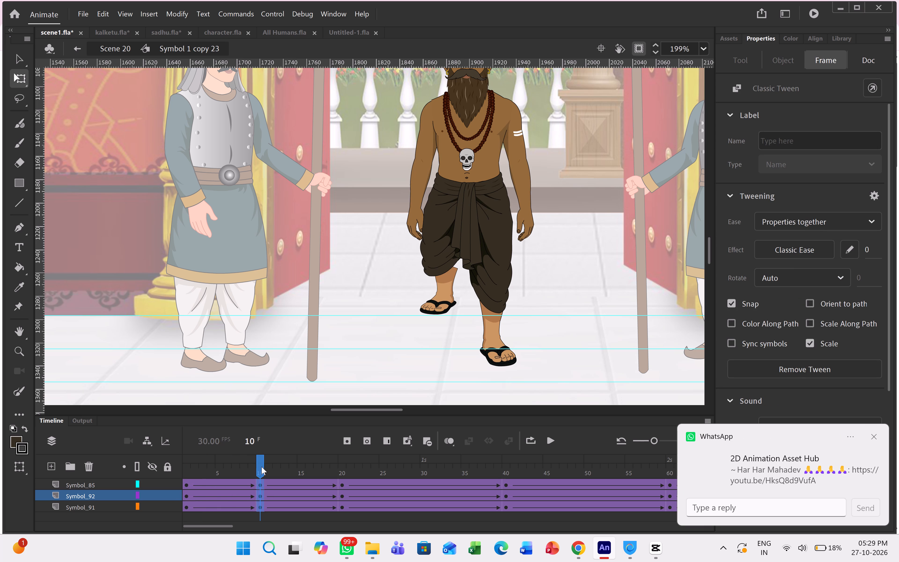
{"action": "key", "text": "shift+F6"}
{"action": "left_click_drag", "start_coordinate": [261, 466], "coordinate": [249, 465]}
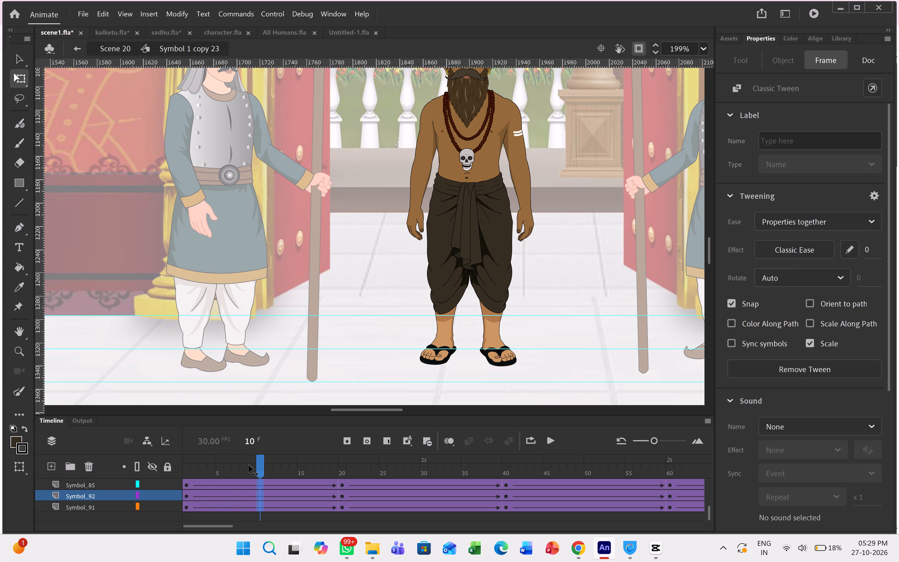
{"action": "left_click_drag", "start_coordinate": [249, 465], "coordinate": [729, 468]}
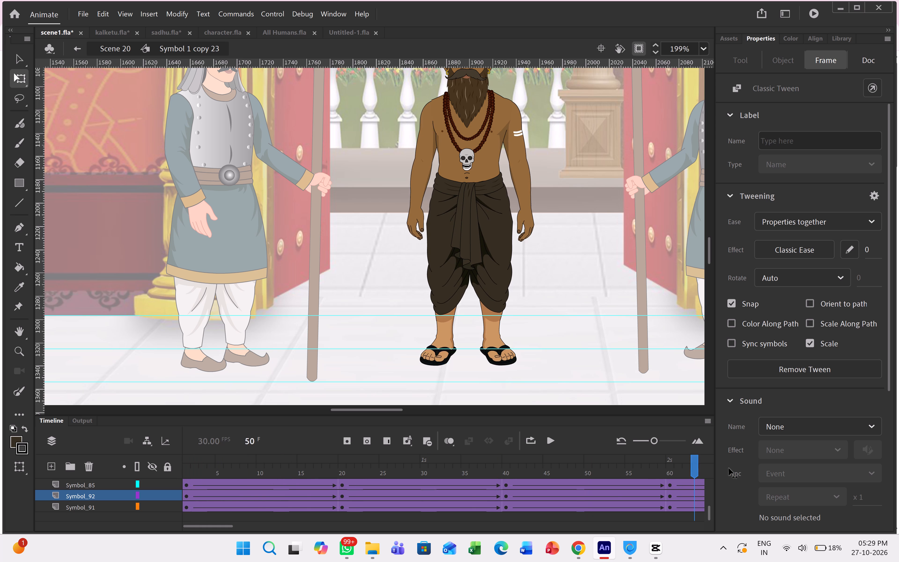
{"action": "left_click_drag", "start_coordinate": [729, 468], "coordinate": [728, 468]}
Return to the main Scene 20, rewind its timeline to frame 1, and select the bearded man between the two guards.
{"action": "double_click", "coordinate": [572, 214]}
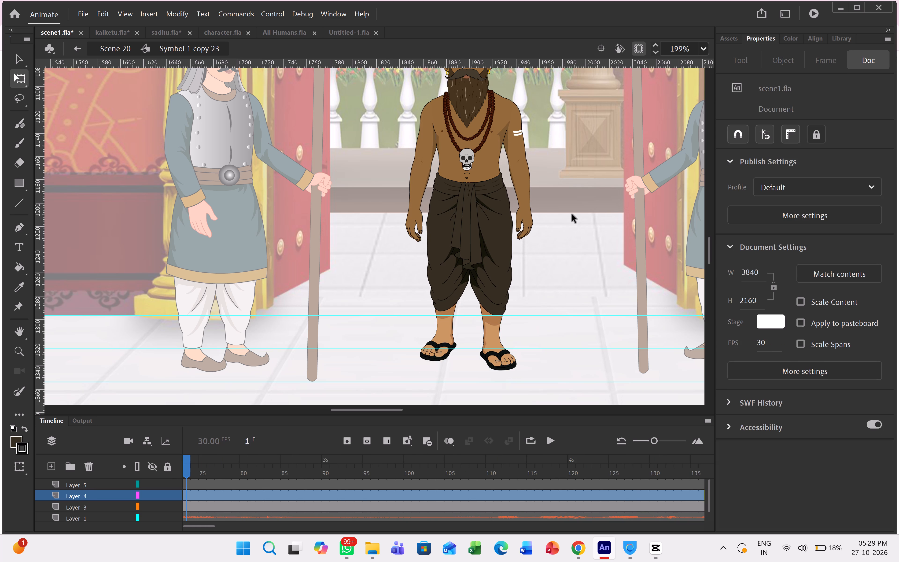
{"action": "scroll", "coordinate": [572, 214], "scroll_direction": "down", "scroll_amount": 3, "text": "ctrl"}
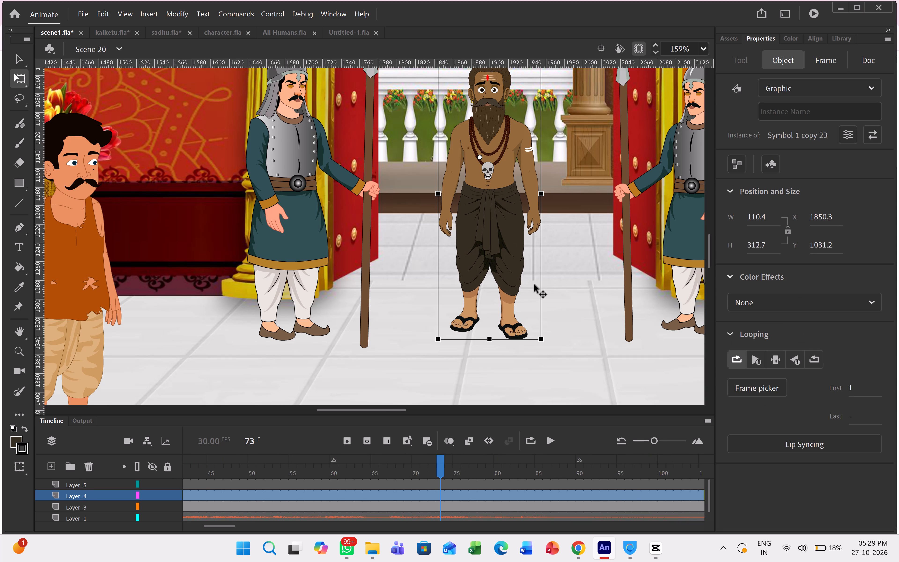
{"action": "scroll", "coordinate": [534, 285], "scroll_direction": "down", "scroll_amount": 2, "text": "ctrl"}
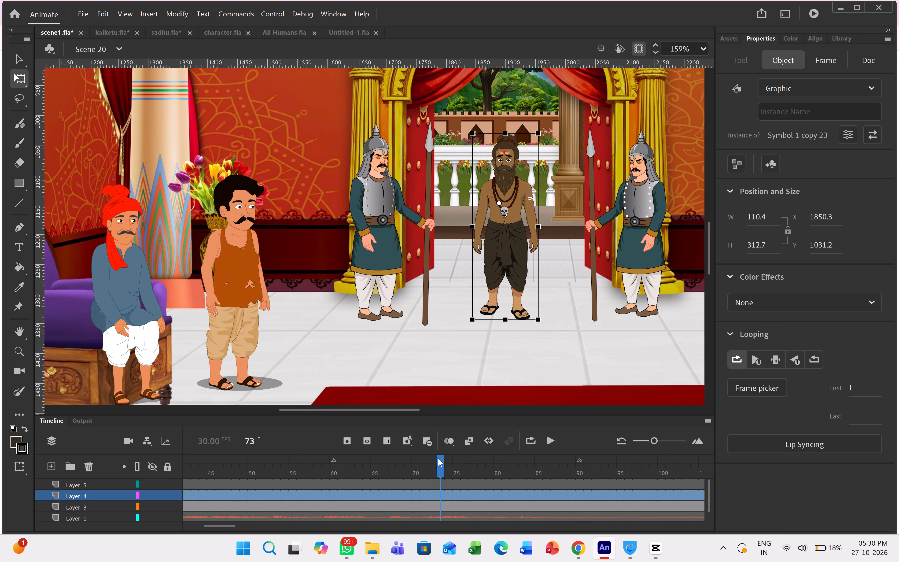
{"action": "left_click_drag", "start_coordinate": [446, 474], "coordinate": [334, 476]}
{"action": "left_click_drag", "start_coordinate": [452, 468], "coordinate": [405, 472]}
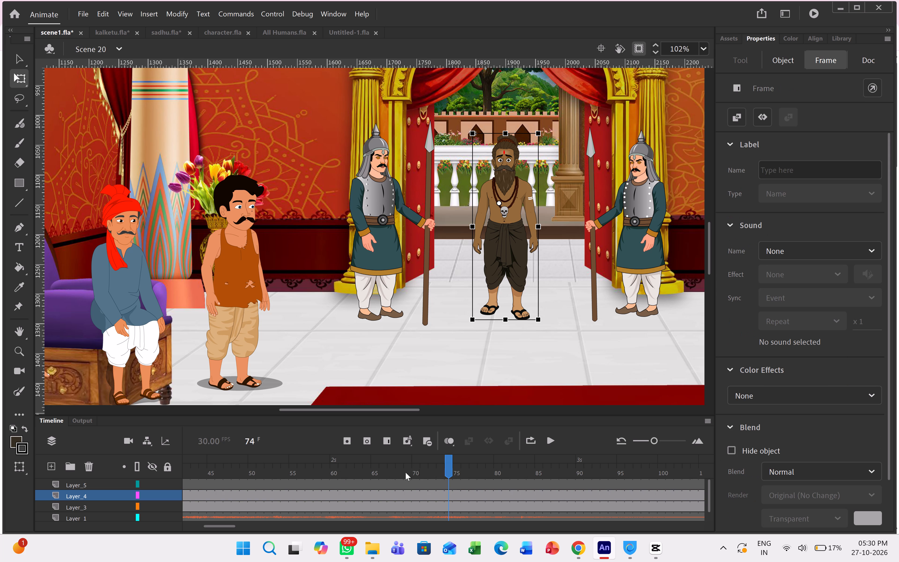
{"action": "left_click_drag", "start_coordinate": [405, 472], "coordinate": [150, 461]}
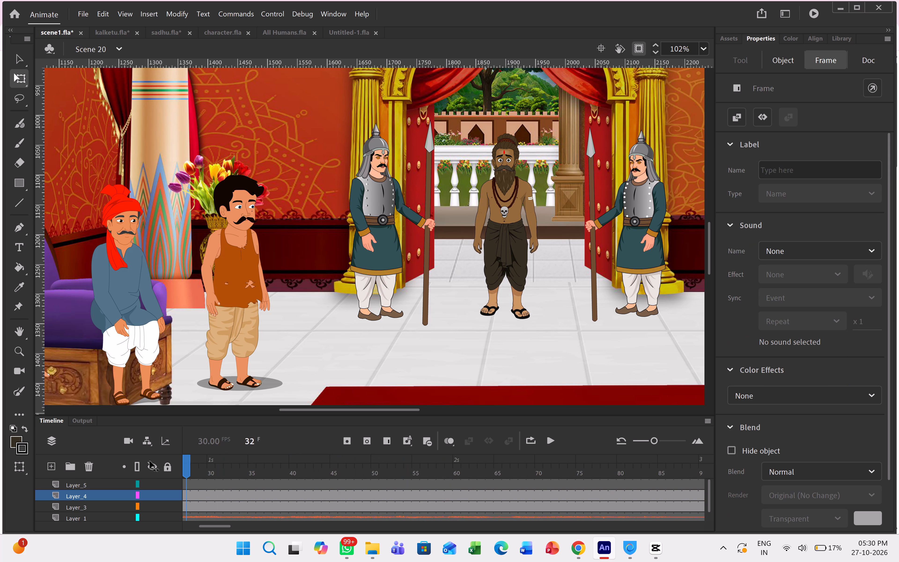
{"action": "left_click_drag", "start_coordinate": [150, 461], "coordinate": [149, 461]}
{"action": "scroll", "coordinate": [515, 235], "scroll_direction": "down", "scroll_amount": 3, "text": "ctrl"}
{"action": "left_click", "coordinate": [512, 248]}
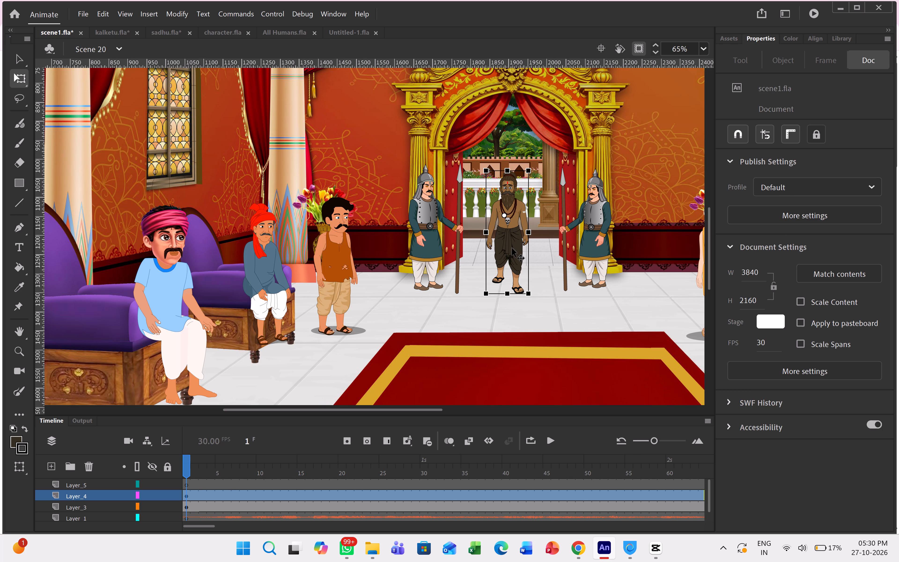
Copy the bearded man standing in the doorway of scene1.fla and paste him into sadhu.fla.
{"action": "key", "text": "ctrl+c"}
{"action": "key", "text": "ctrl+c"}
{"action": "key", "text": "ctrl+c"}
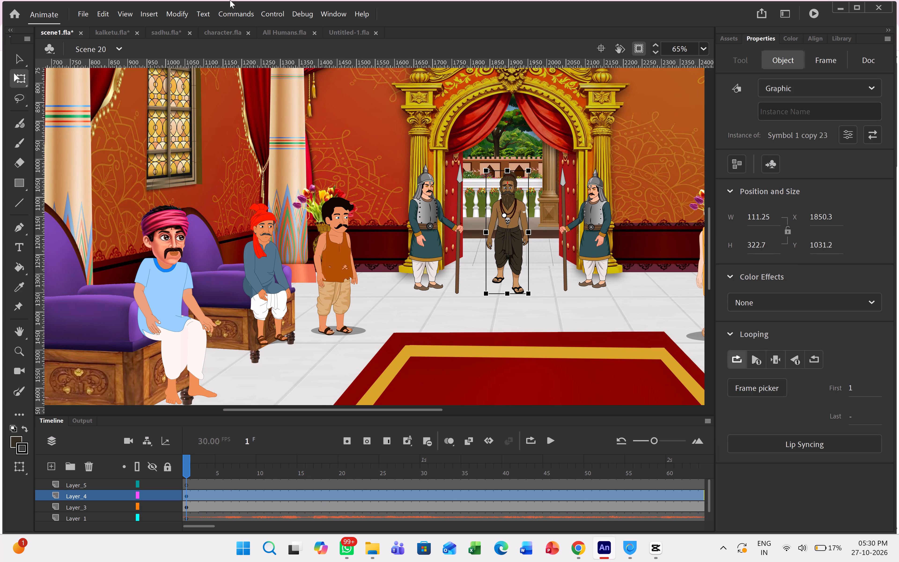
{"action": "left_click", "coordinate": [176, 38]}
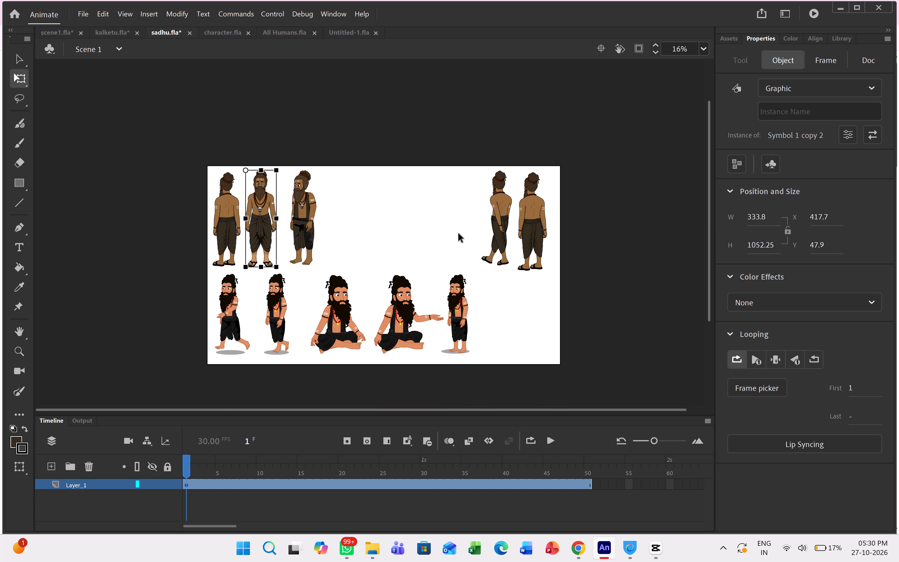
{"action": "left_click", "coordinate": [413, 223]}
{"action": "key", "text": "ctrl+v"}
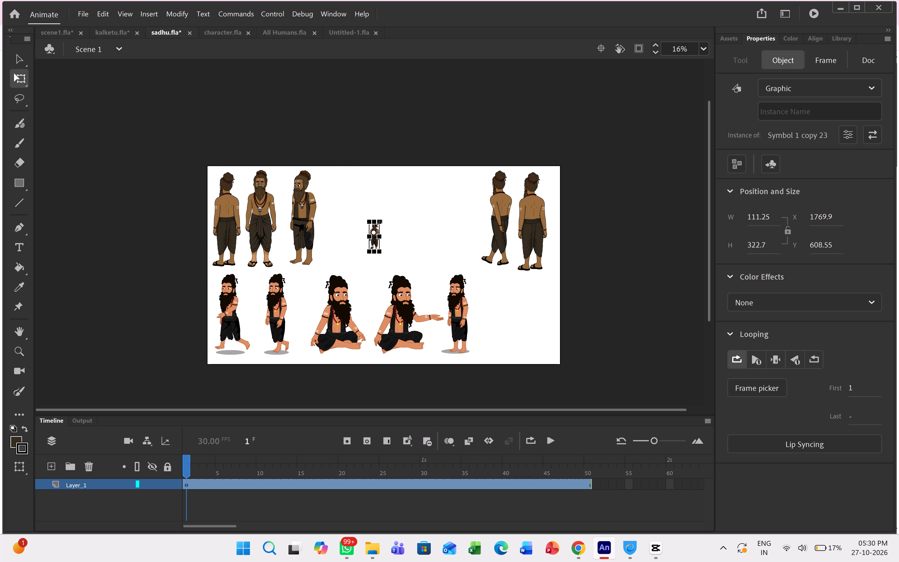
Enlarge the pasted man to about 358 by 1038, place him fourth in the upper row of figures, and save sadhu.fla.
{"action": "left_click_drag", "start_coordinate": [379, 224], "coordinate": [397, 192], "text": "shift"}
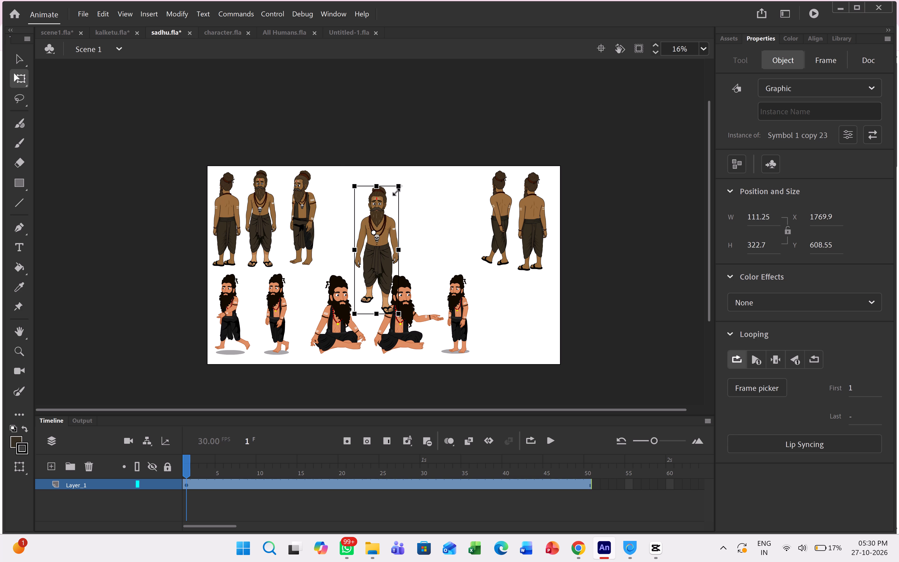
{"action": "left_click_drag", "start_coordinate": [397, 192], "coordinate": [391, 199], "text": "shift"}
{"action": "left_click_drag", "start_coordinate": [376, 219], "coordinate": [339, 189]}
{"action": "key", "text": "ctrl+s"}
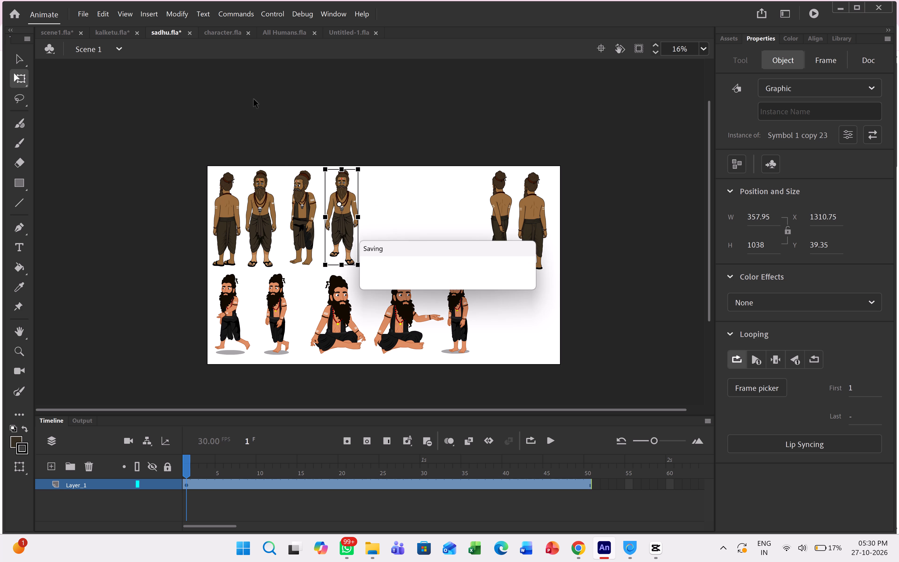
Return to scene1.fla and look over the royal hall with the bearded man in the doorway.
{"action": "left_click", "coordinate": [62, 32]}
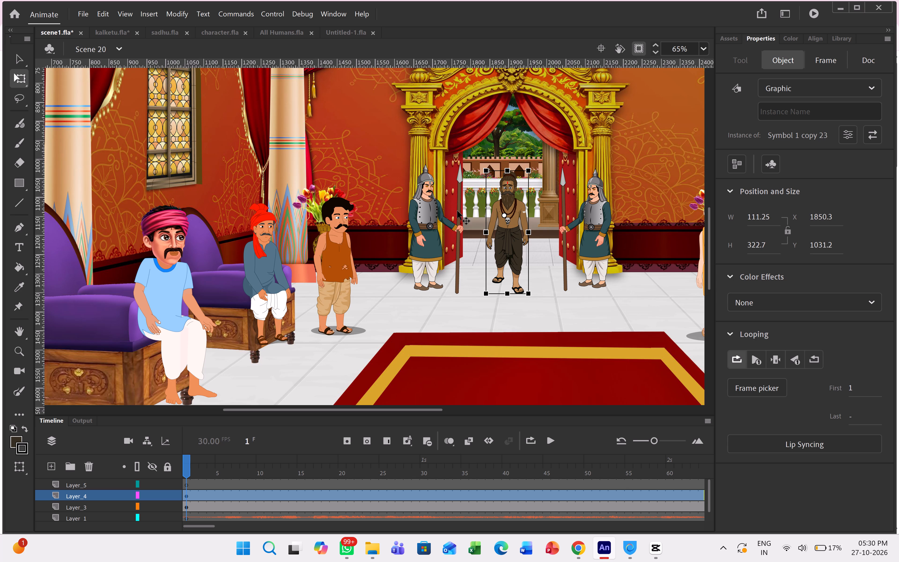
{"action": "left_click", "coordinate": [558, 310]}
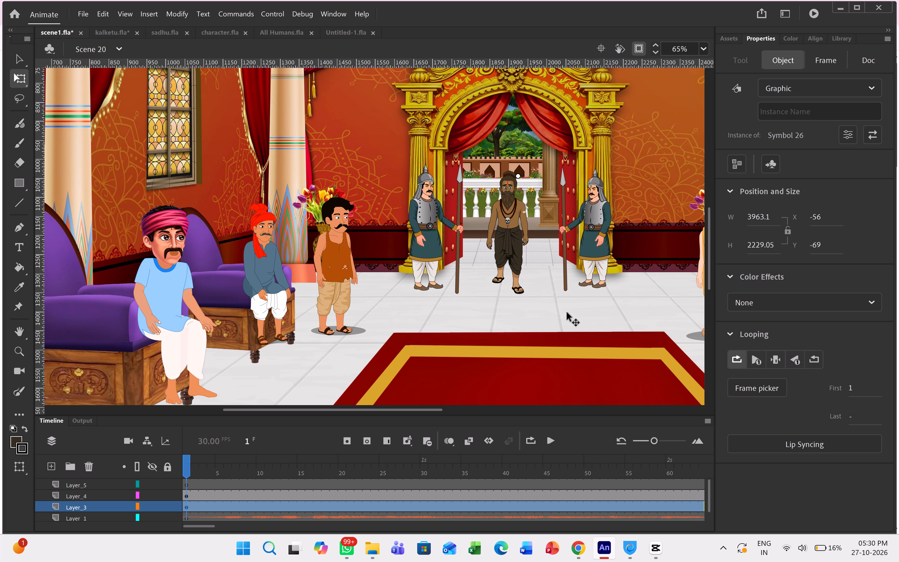
{"action": "scroll", "coordinate": [564, 200], "scroll_direction": "down", "scroll_amount": 3, "text": "ctrl"}
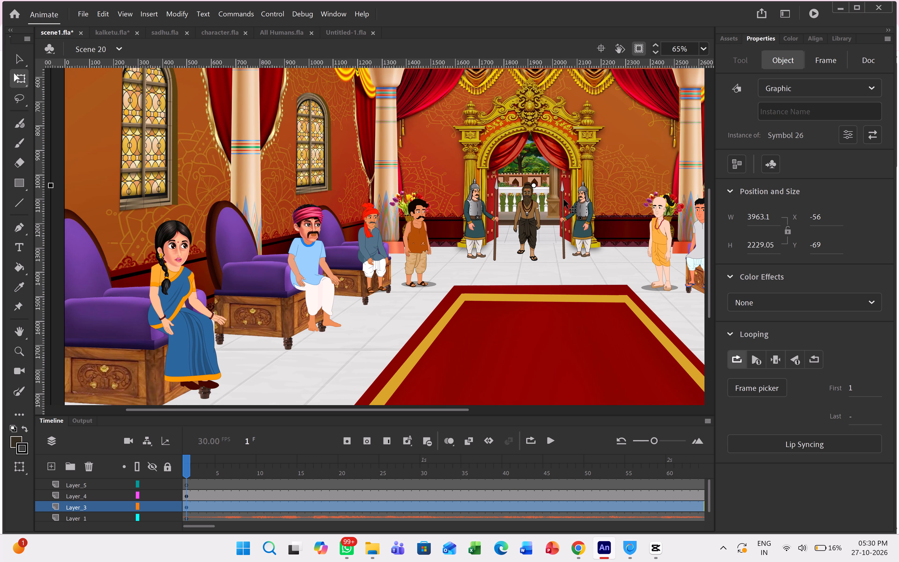
{"action": "scroll", "coordinate": [564, 200], "scroll_direction": "down", "scroll_amount": 3, "text": "ctrl"}
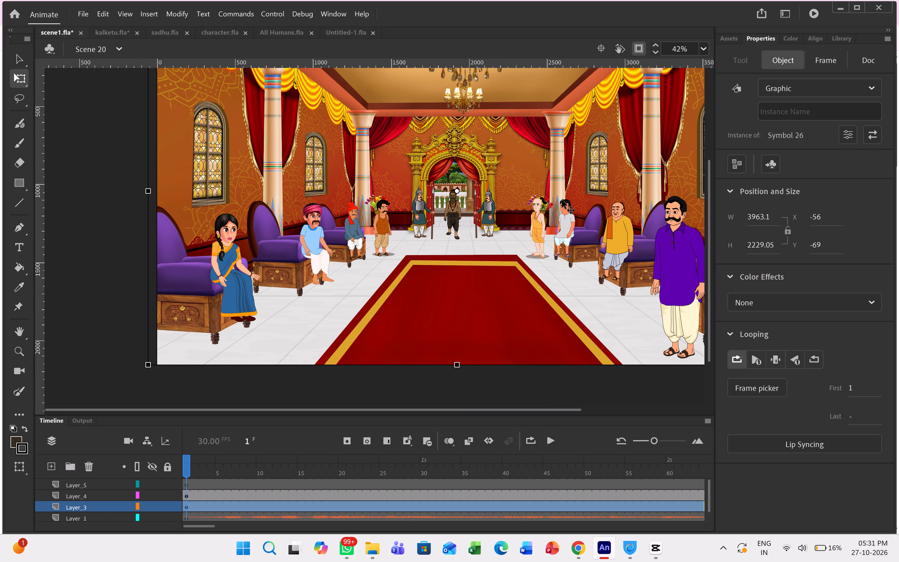
{"action": "scroll", "coordinate": [562, 200], "scroll_direction": "up", "scroll_amount": 1}
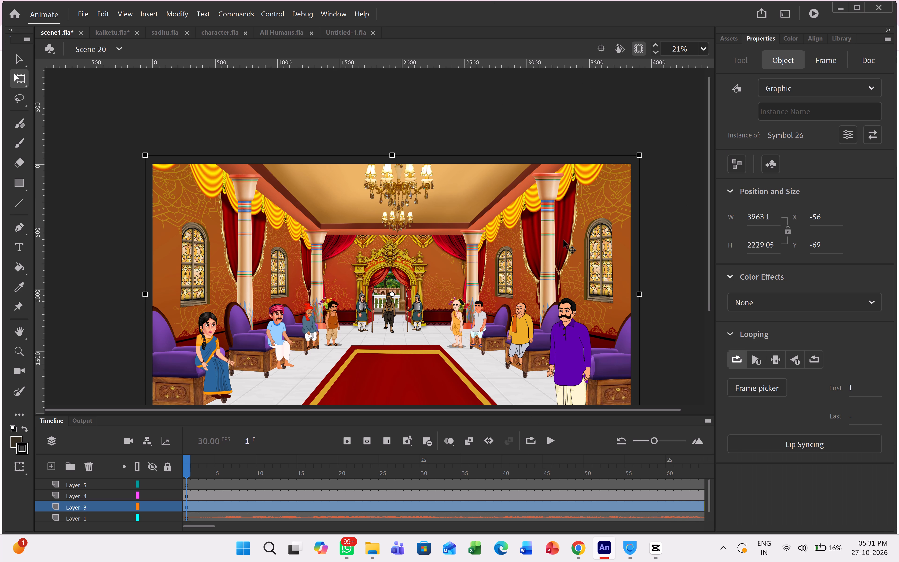
Switch to Chrome, reload the pagali_ladkiyan Instagram profile and look over its reels and their view counts.
{"action": "left_click", "coordinate": [580, 544]}
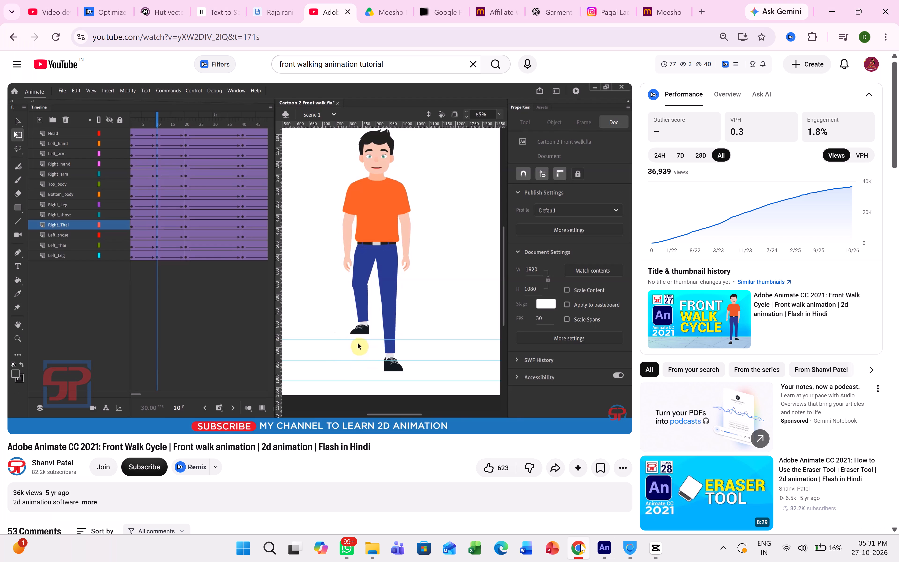
{"action": "left_click", "coordinate": [603, 14]}
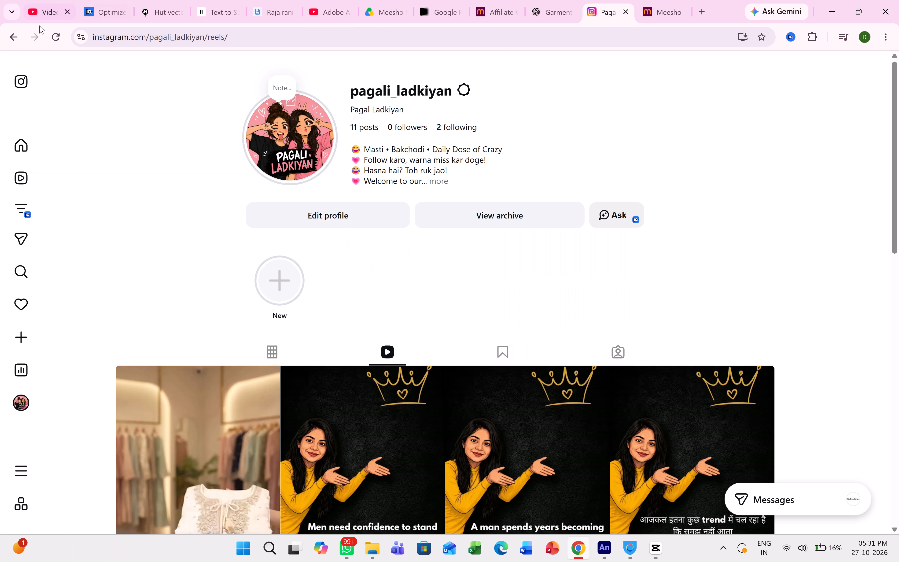
{"action": "scroll", "coordinate": [238, 233], "scroll_direction": "down", "scroll_amount": 2}
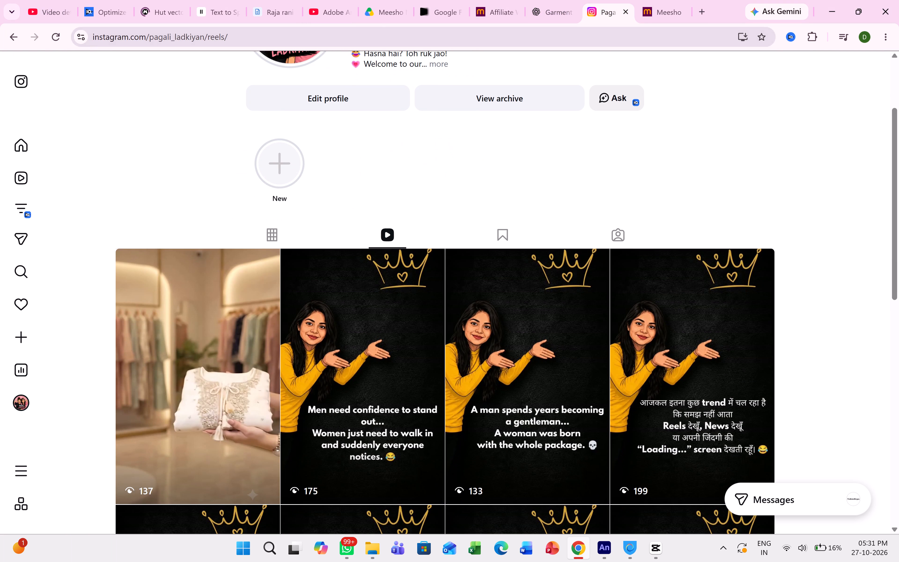
{"action": "left_click", "coordinate": [53, 39]}
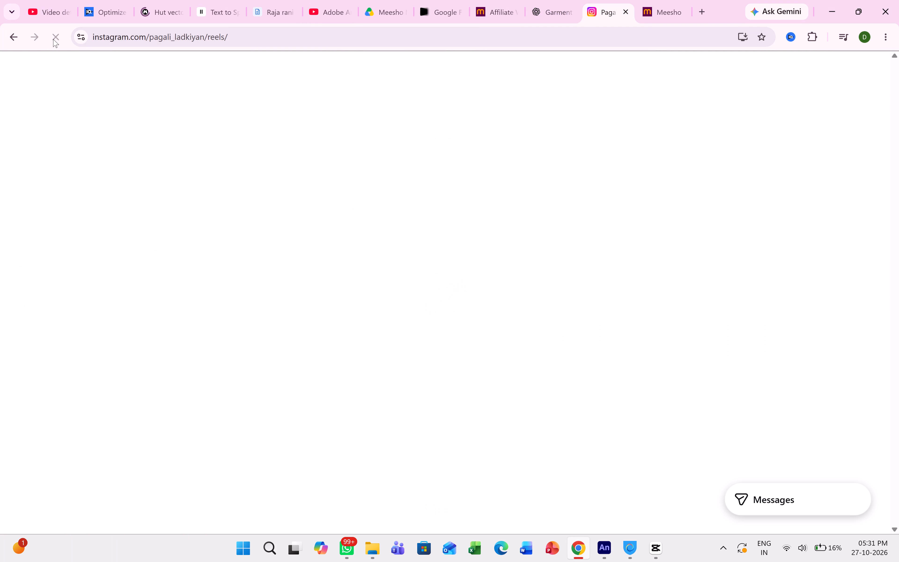
{"action": "scroll", "coordinate": [115, 165], "scroll_direction": "down", "scroll_amount": 2}
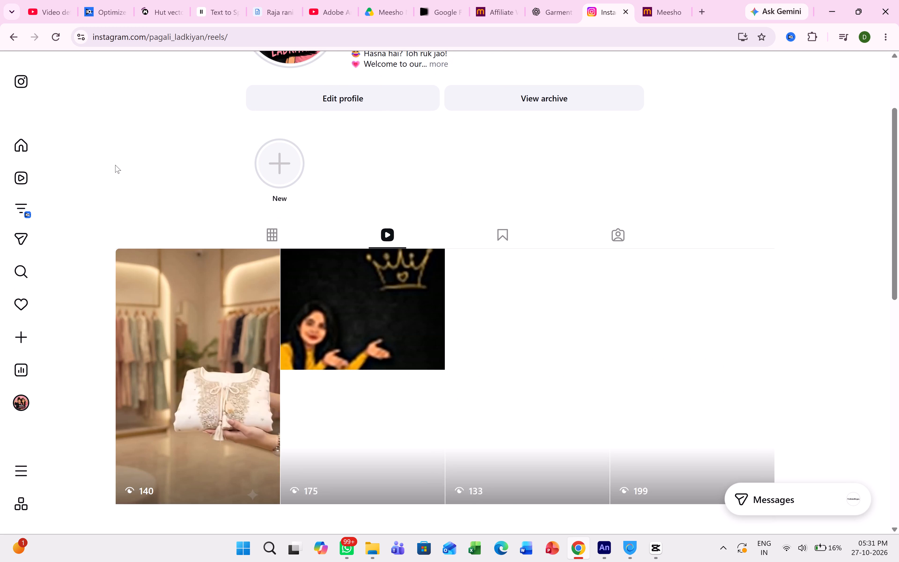
{"action": "scroll", "coordinate": [115, 165], "scroll_direction": "up", "scroll_amount": 5}
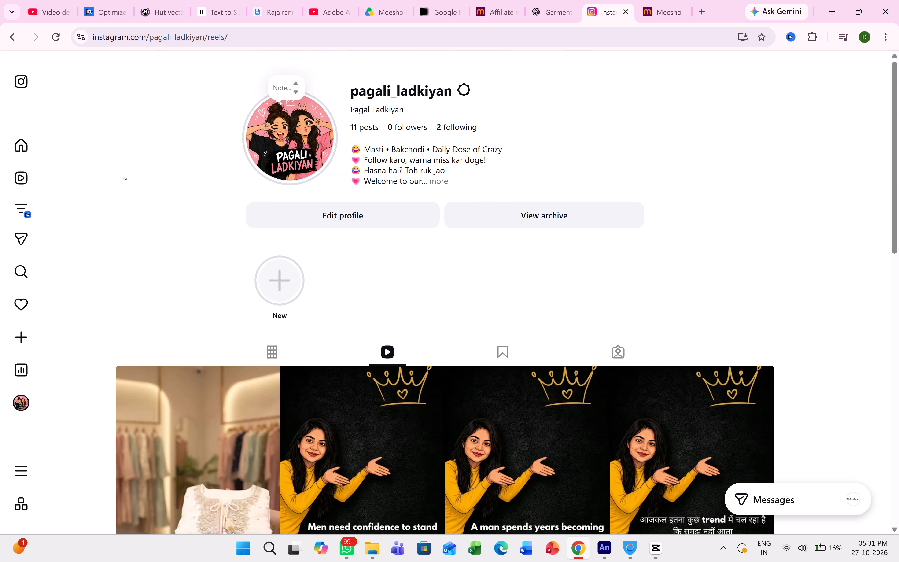
{"action": "scroll", "coordinate": [123, 171], "scroll_direction": "up", "scroll_amount": 4}
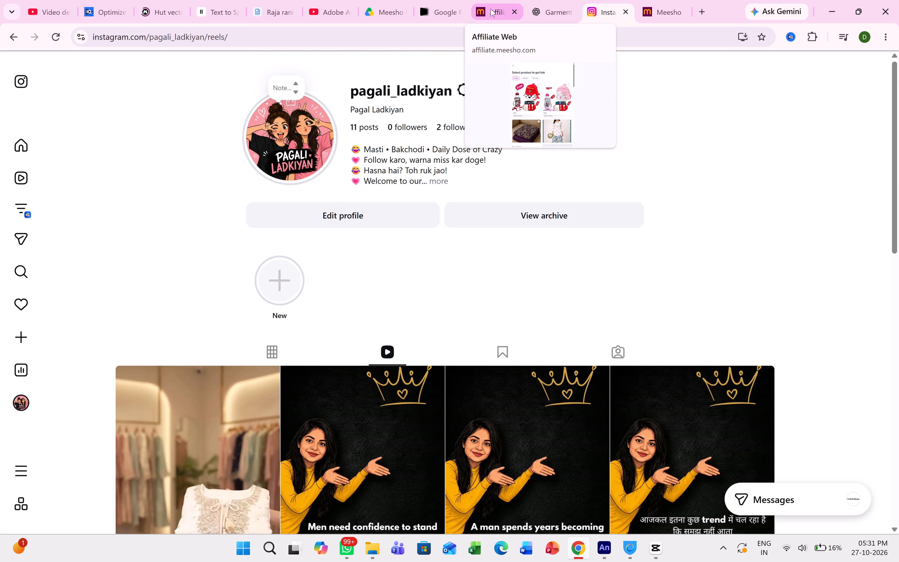
{"action": "scroll", "coordinate": [519, 338], "scroll_direction": "down", "scroll_amount": 3}
{"action": "scroll", "coordinate": [518, 329], "scroll_direction": "up", "scroll_amount": 2}
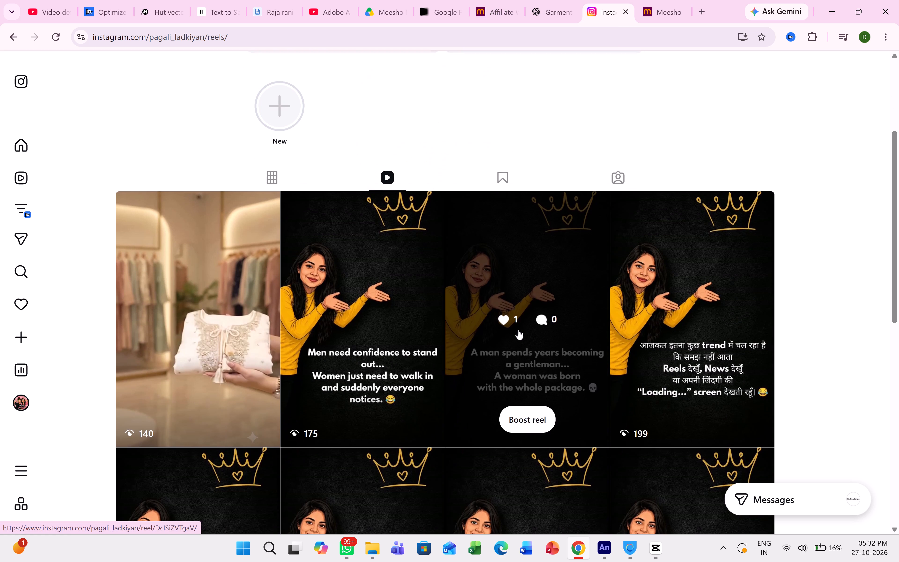
{"action": "scroll", "coordinate": [518, 329], "scroll_direction": "up", "scroll_amount": 8}
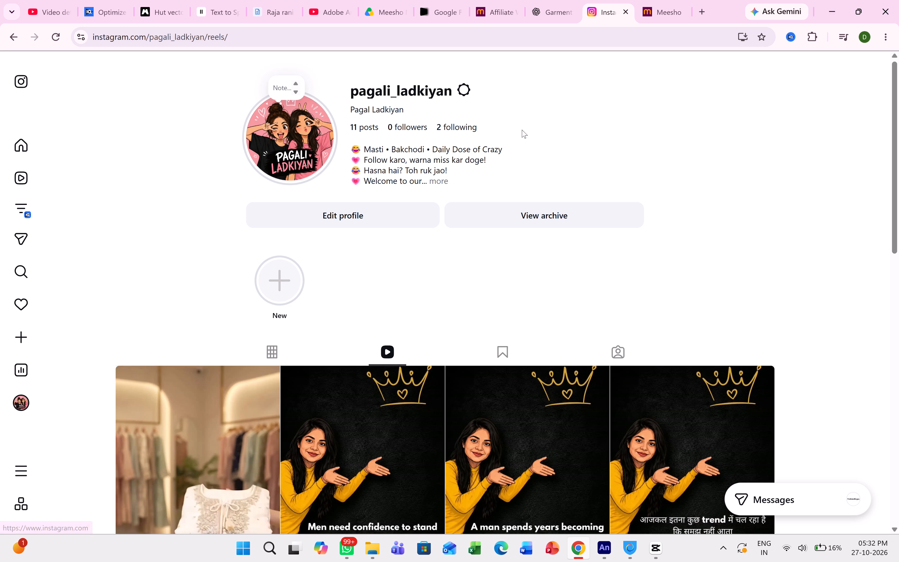
{"action": "left_click", "coordinate": [459, 126]}
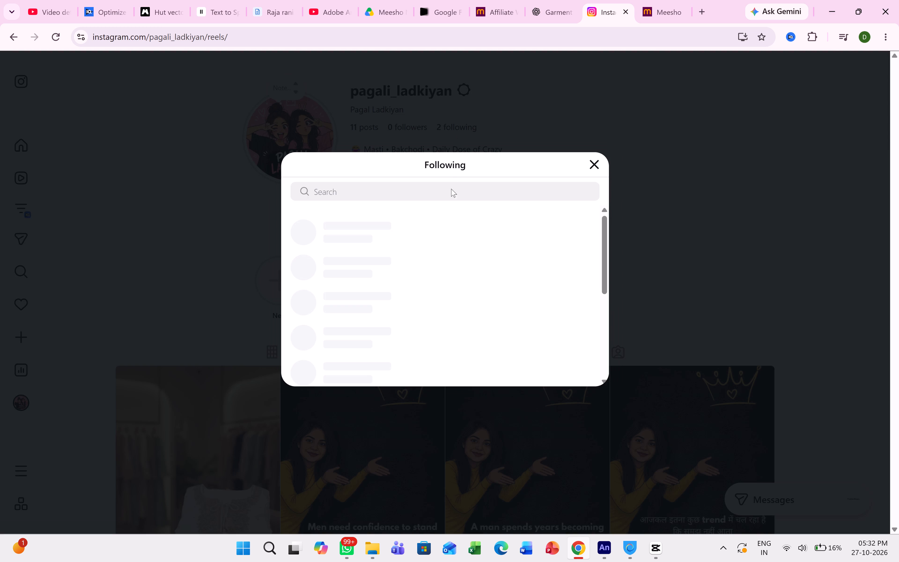
{"action": "left_click", "coordinate": [355, 217]}
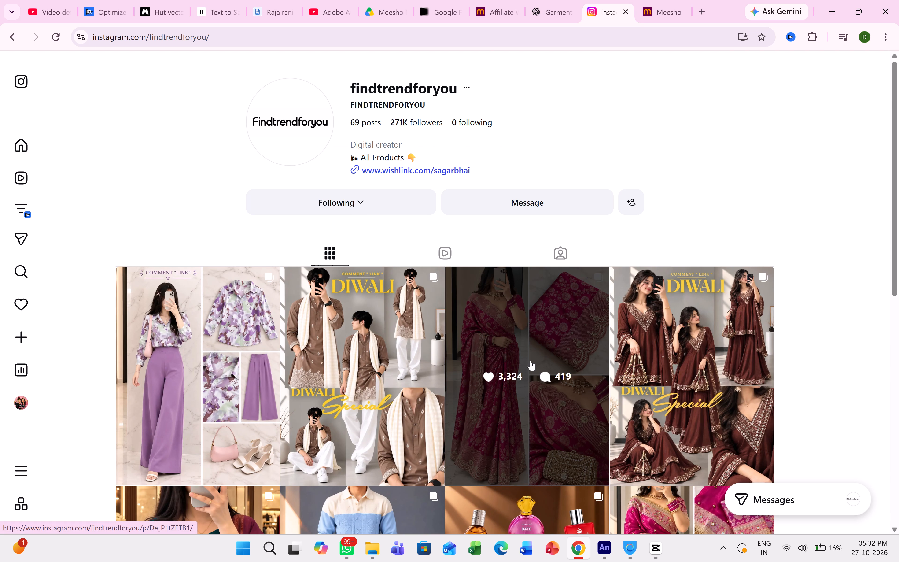
Look through all the images in findtrendforyou's pink saree post, go back to the first one, and close the post.
{"action": "left_click", "coordinate": [541, 342]}
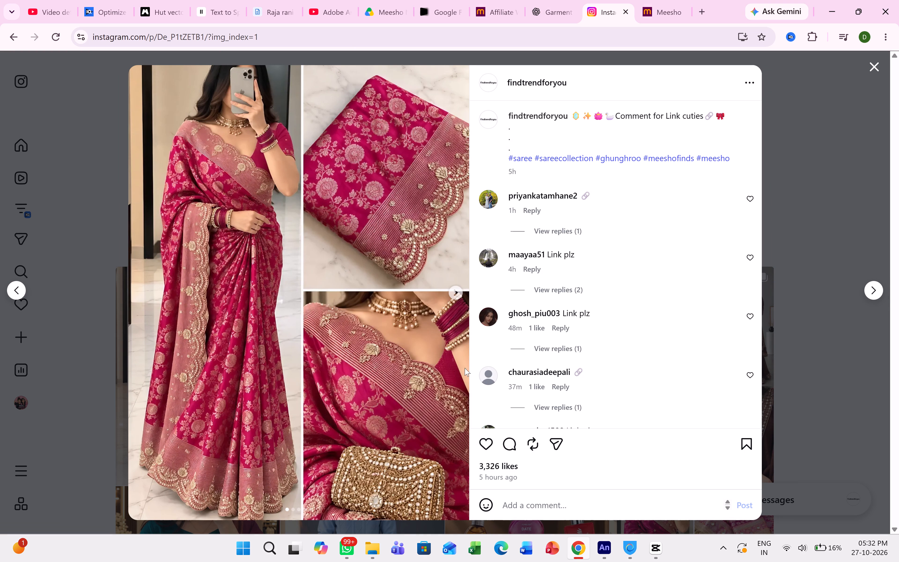
{"action": "left_click", "coordinate": [459, 294]}
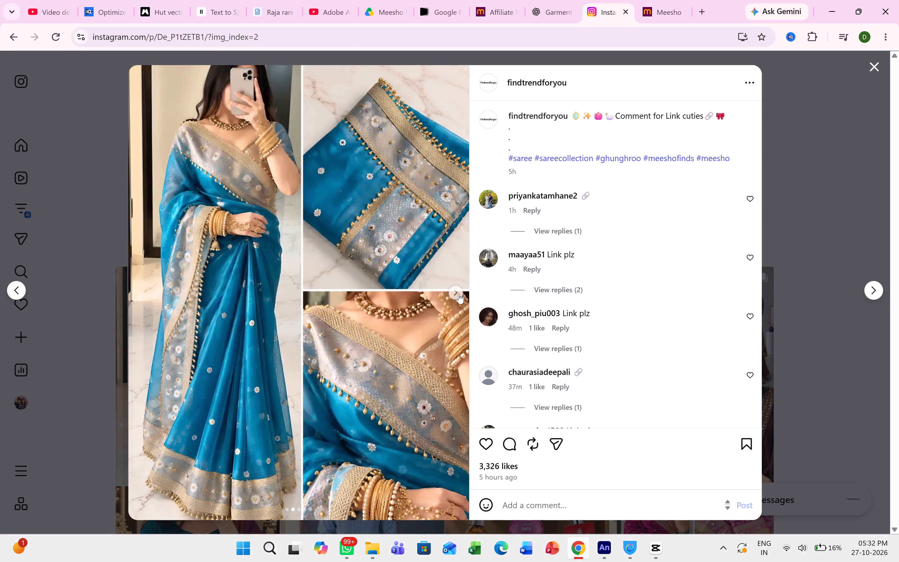
{"action": "left_click", "coordinate": [459, 294]}
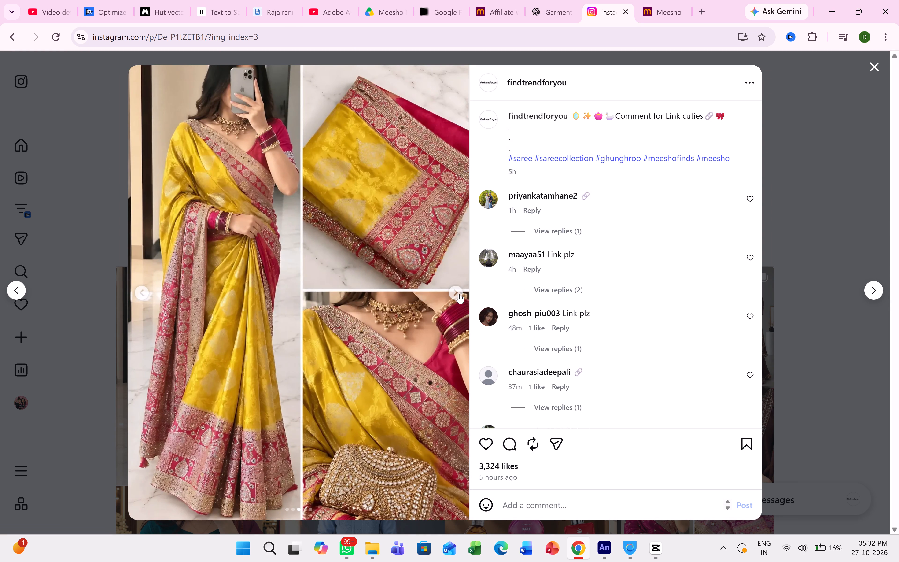
{"action": "left_click", "coordinate": [459, 294]}
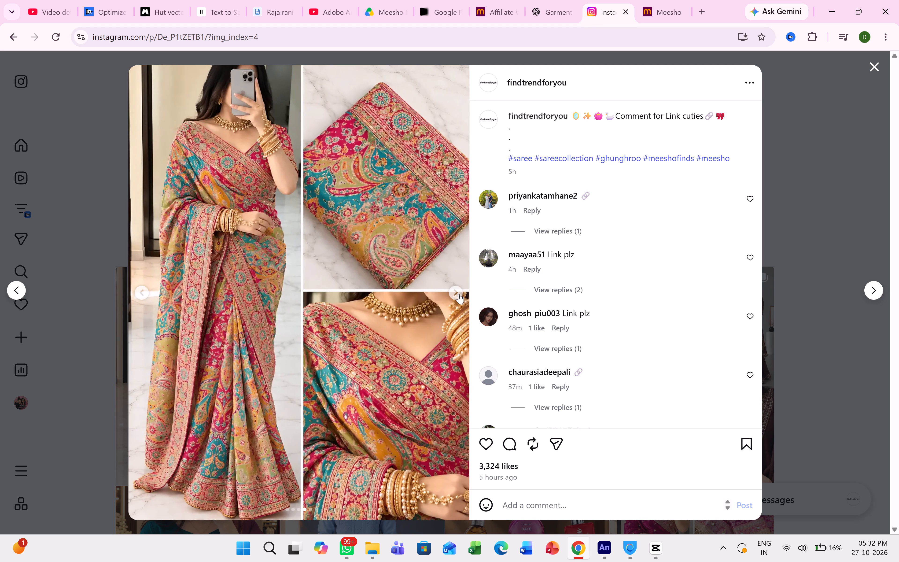
{"action": "left_click", "coordinate": [459, 294]}
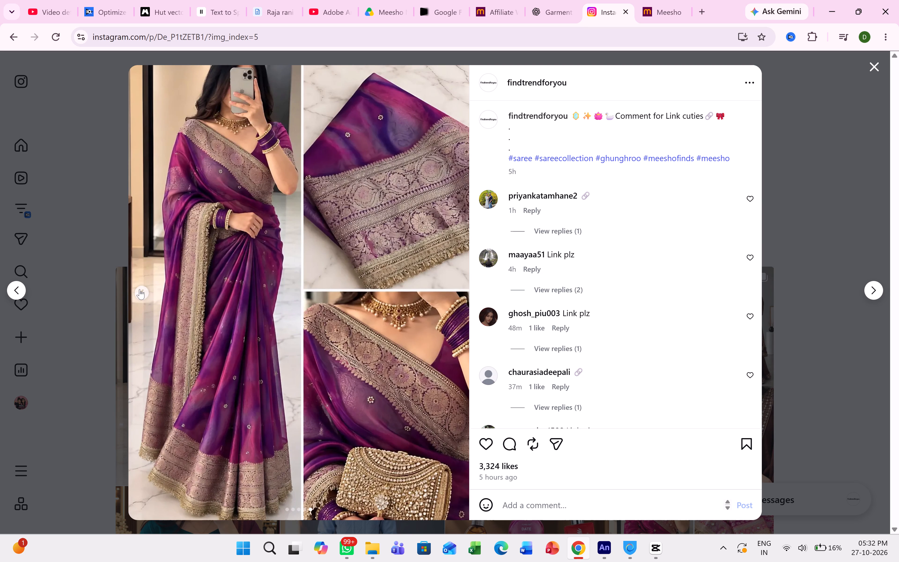
{"action": "left_click", "coordinate": [140, 289]}
{"action": "left_click", "coordinate": [139, 289]}
{"action": "left_click", "coordinate": [139, 289]}
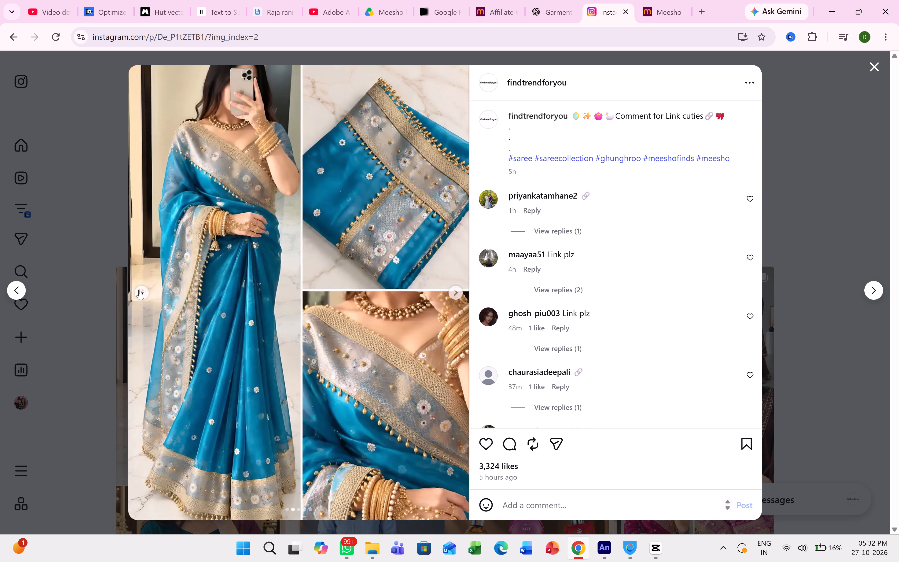
{"action": "left_click", "coordinate": [139, 289]}
{"action": "left_click", "coordinate": [139, 289]}
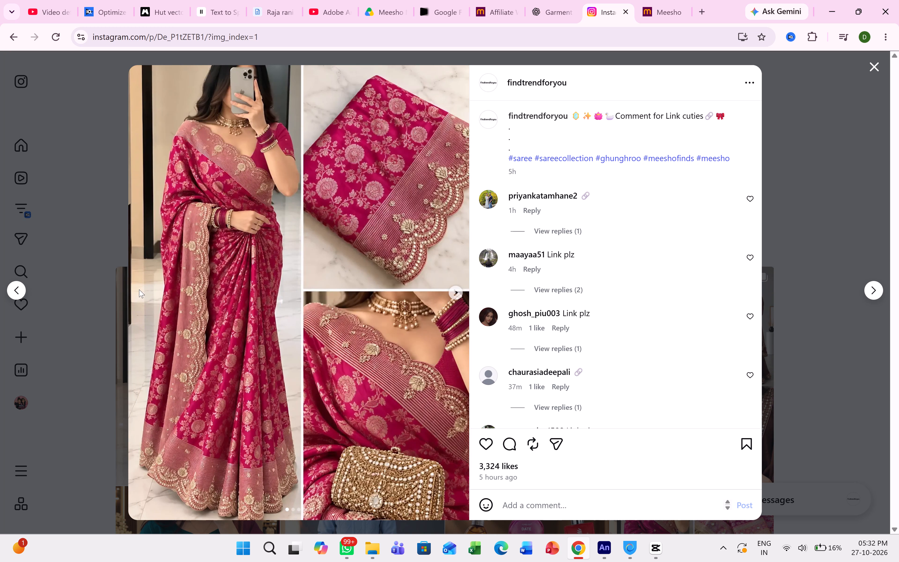
{"action": "left_click", "coordinate": [878, 62]}
Browse the findtrendforyou post grid and open the Diwali Special post showing women's dark brown embroidered outfits.
{"action": "scroll", "coordinate": [636, 245], "scroll_direction": "down", "scroll_amount": 3}
{"action": "scroll", "coordinate": [635, 245], "scroll_direction": "up", "scroll_amount": 1}
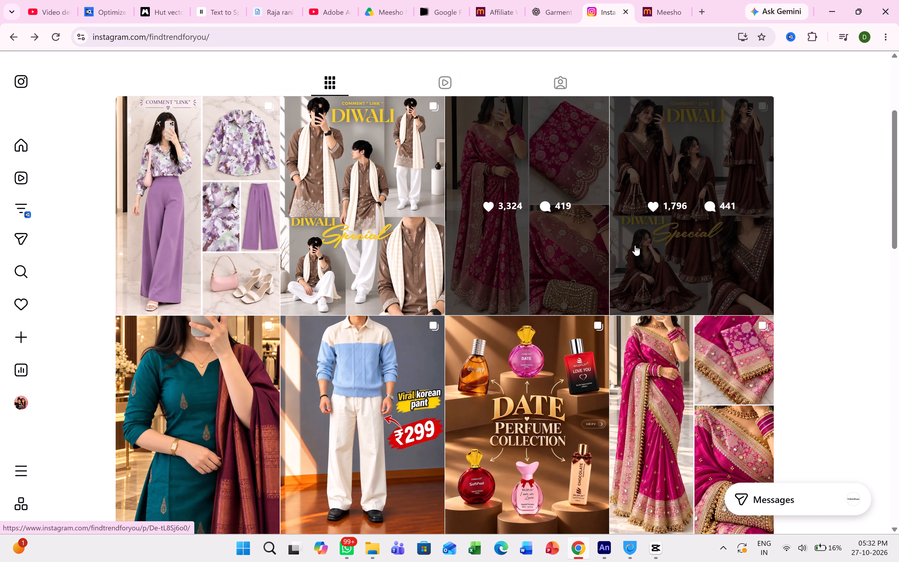
{"action": "scroll", "coordinate": [635, 245], "scroll_direction": "up", "scroll_amount": 1}
{"action": "left_click", "coordinate": [733, 306]}
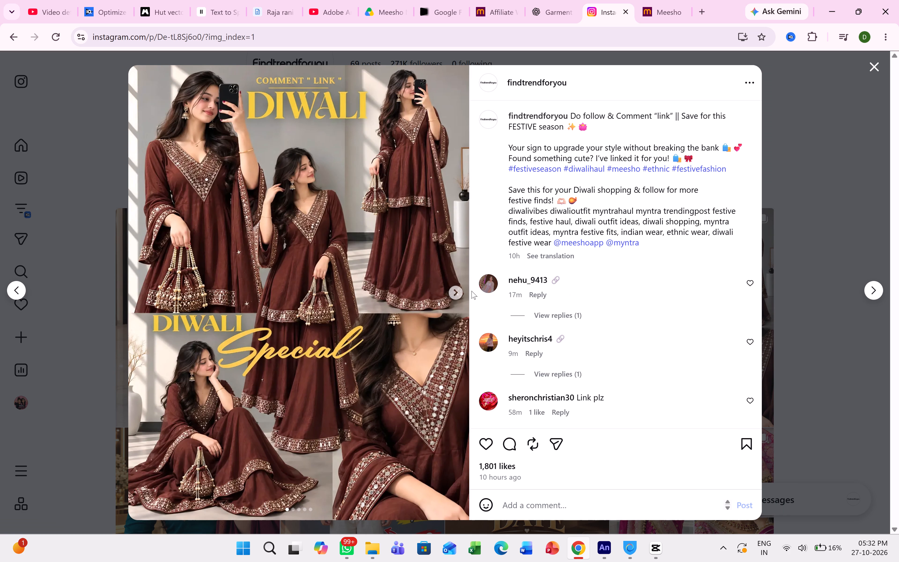
Switch to Chrome and look through the outfit images in findtrendforyou's Diwali post on Instagram.
{"action": "left_click", "coordinate": [458, 294]}
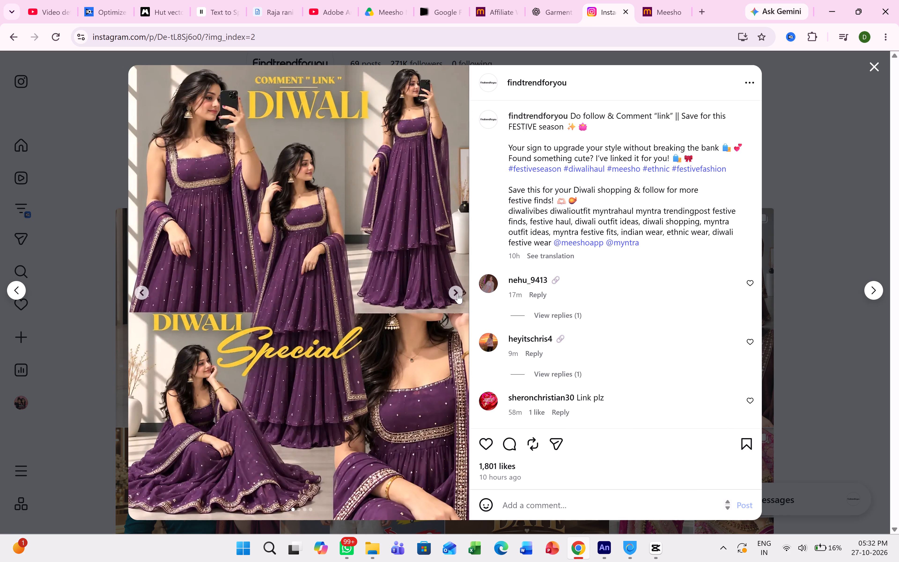
{"action": "left_click", "coordinate": [457, 294]}
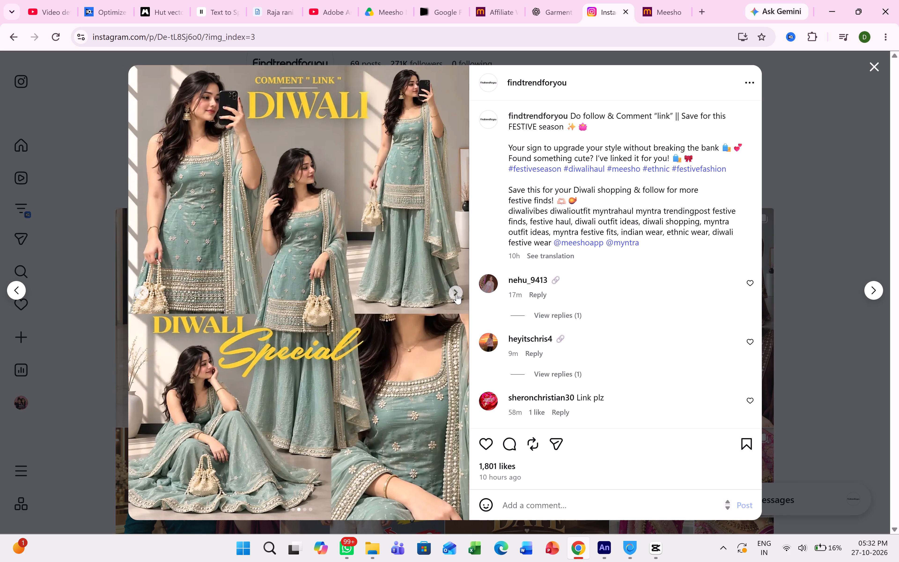
{"action": "left_click", "coordinate": [457, 294]}
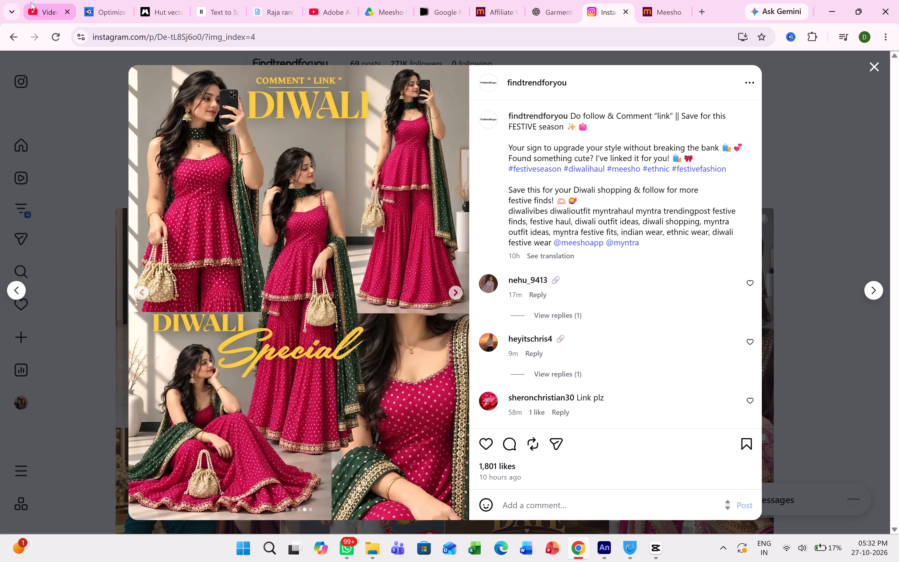
Open the channel dashboard in YouTube Studio and examine the engaged views of the latest video and the channel.
{"action": "left_click", "coordinate": [41, 8]}
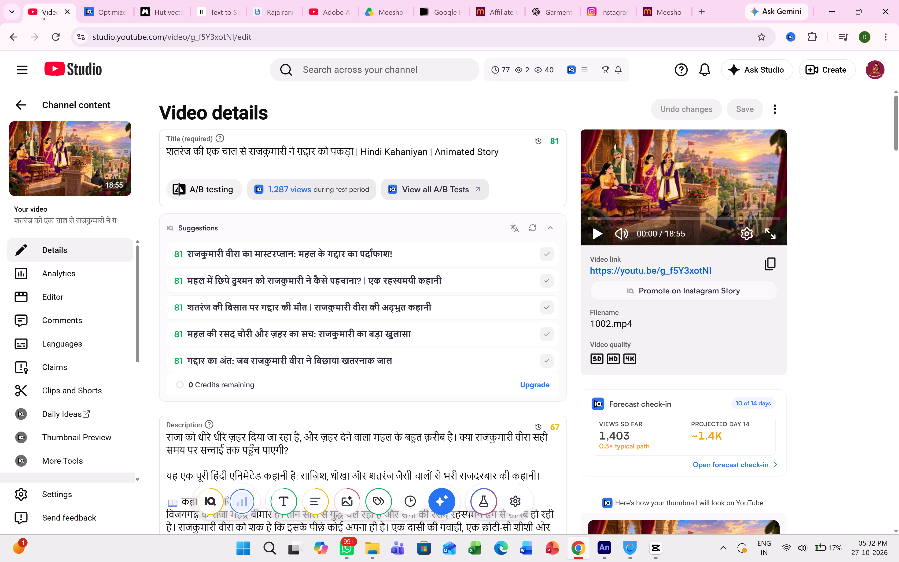
{"action": "left_click", "coordinate": [23, 104]}
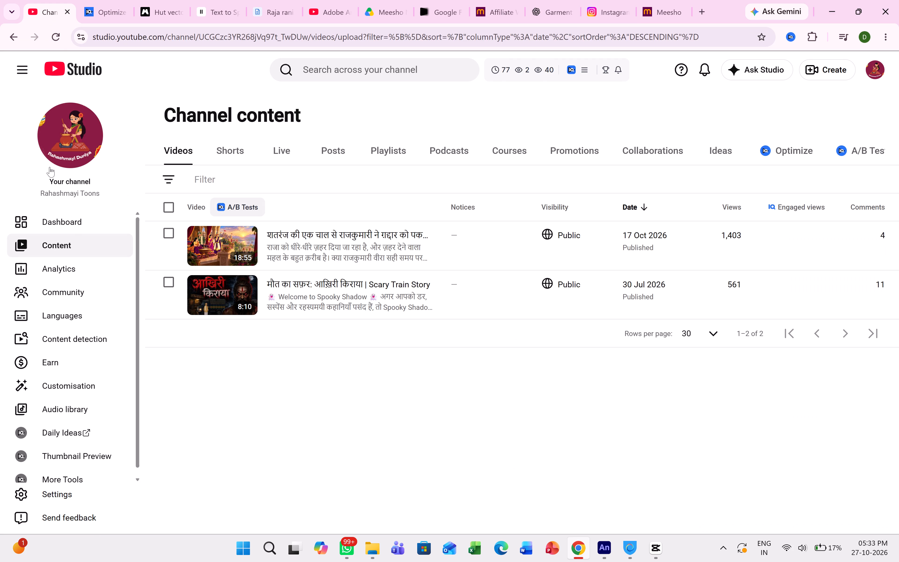
{"action": "left_click", "coordinate": [83, 226]}
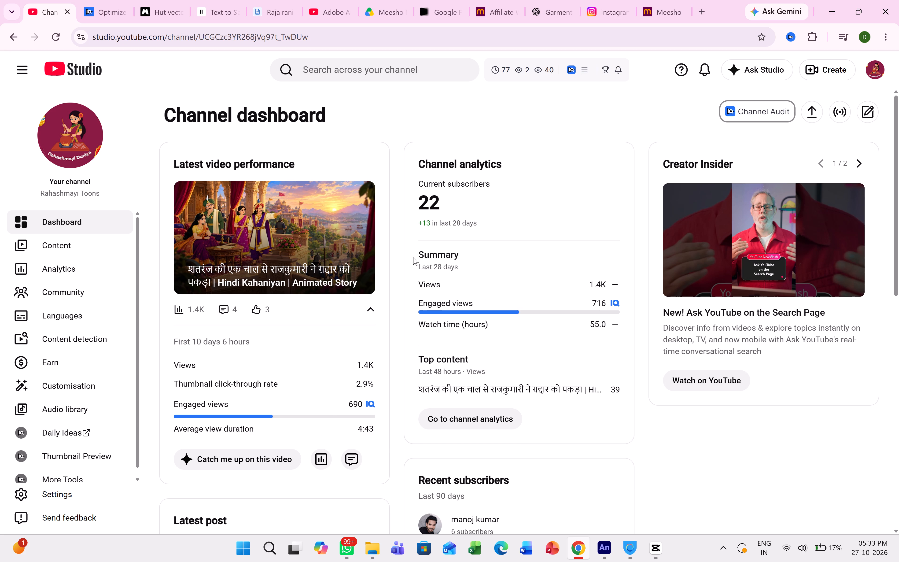
{"action": "double_click", "coordinate": [375, 406]}
{"action": "left_click", "coordinate": [615, 303]}
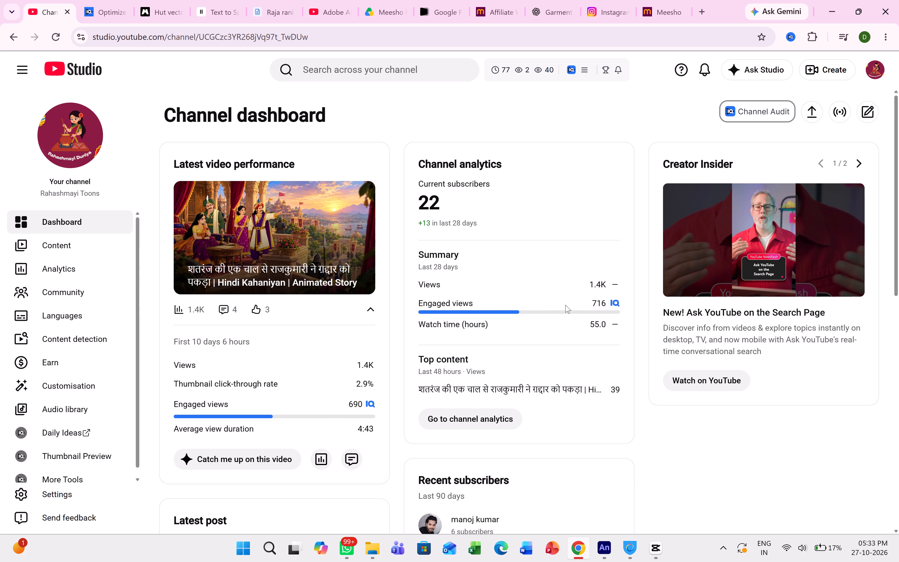